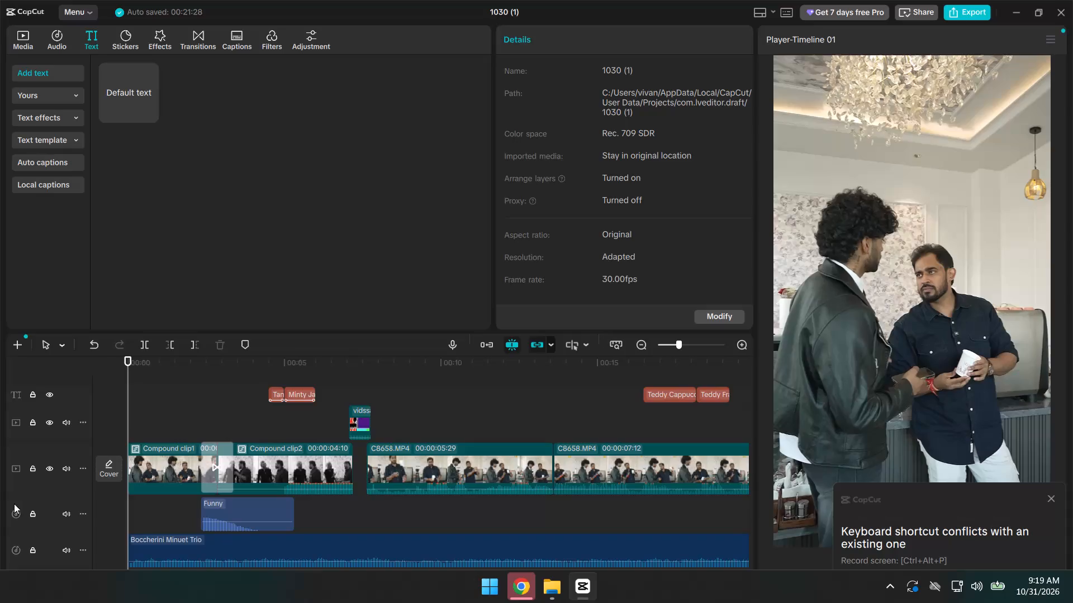
# Play the timeline from the start through the 00:00:05:29 C8658.MP4 clip to review the edit.
pyautogui.press('space')
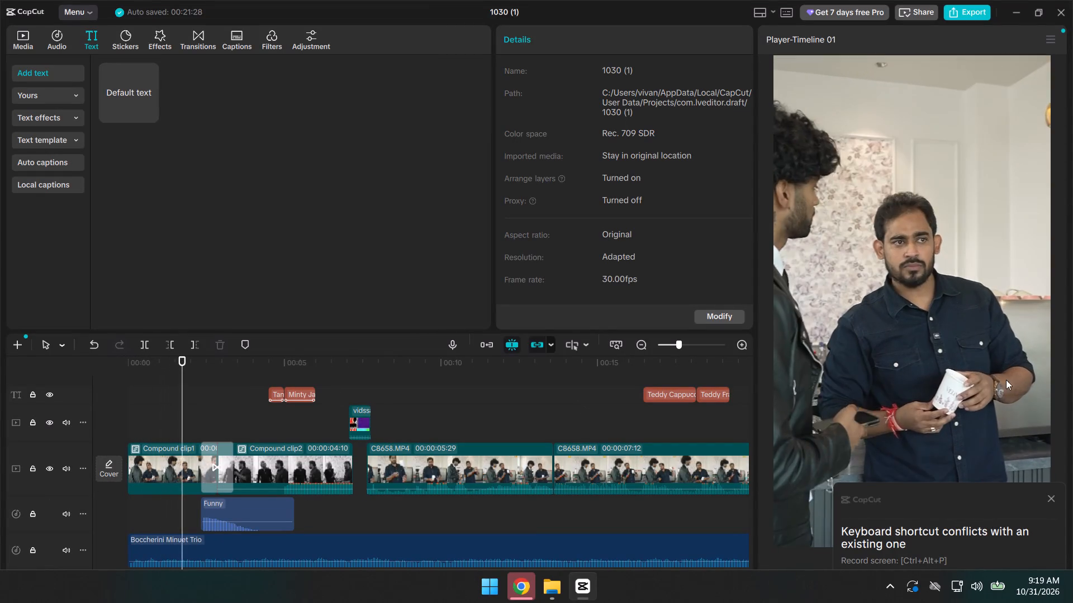
pyautogui.click(1051, 497)
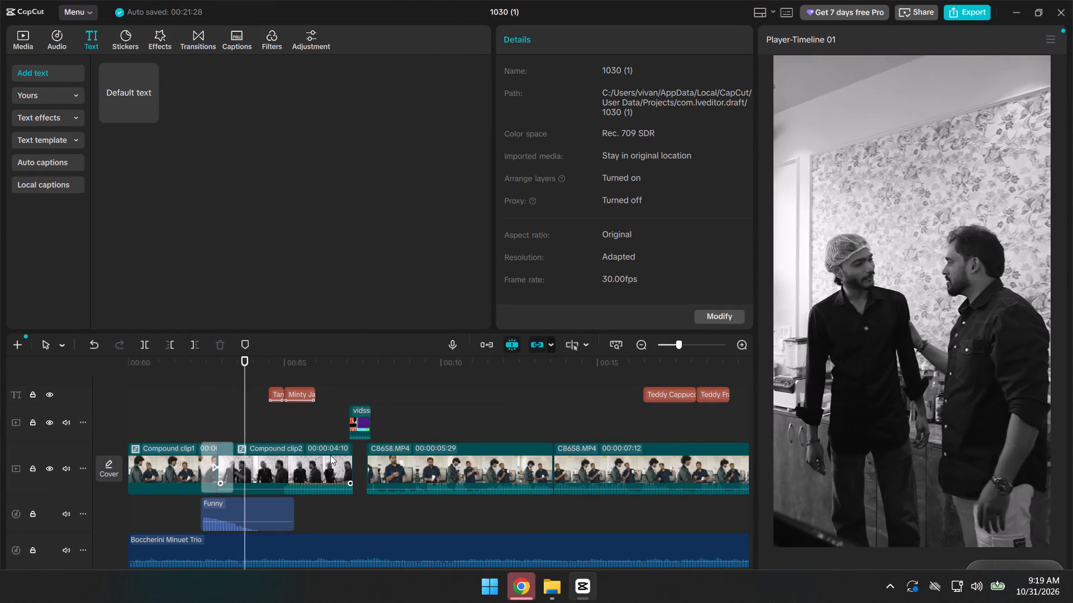
pyautogui.keyDown('alt'); pyautogui.scroll(4, 305, 499); pyautogui.keyUp('alt')
pyautogui.keyDown('alt'); pyautogui.scroll(-2, 314, 494); pyautogui.keyUp('alt')
pyautogui.keyDown('alt'); pyautogui.scroll(3, 319, 487); pyautogui.keyUp('alt')
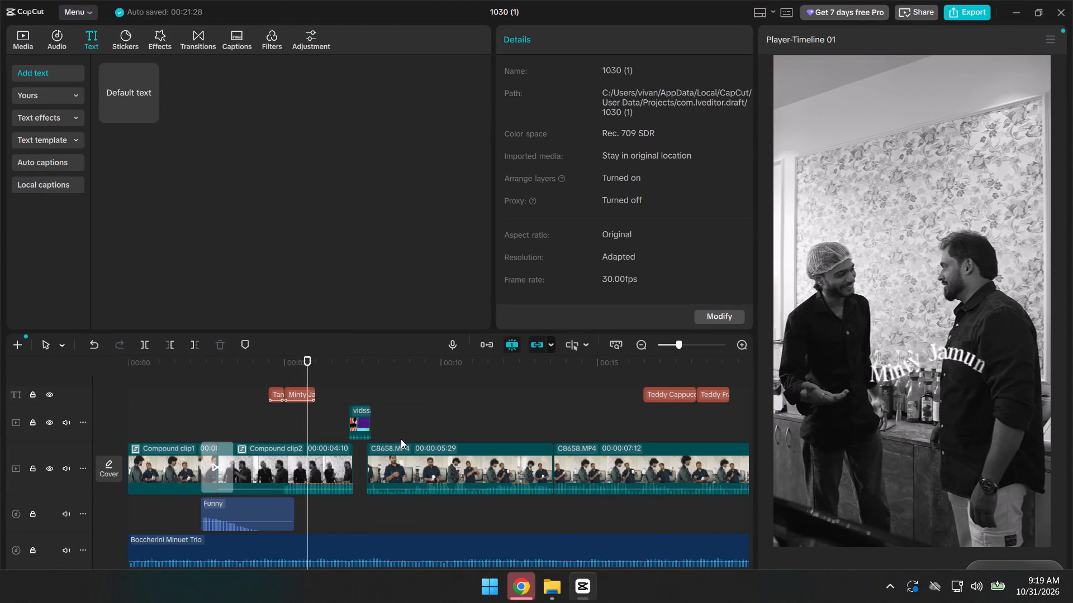
pyautogui.keyDown('alt'); pyautogui.scroll(-1, 406, 439); pyautogui.keyUp('alt')
pyautogui.keyDown('alt'); pyautogui.scroll(3, 406, 439); pyautogui.keyUp('alt')
pyautogui.keyDown('alt'); pyautogui.scroll(-2, 435, 444); pyautogui.keyUp('alt')
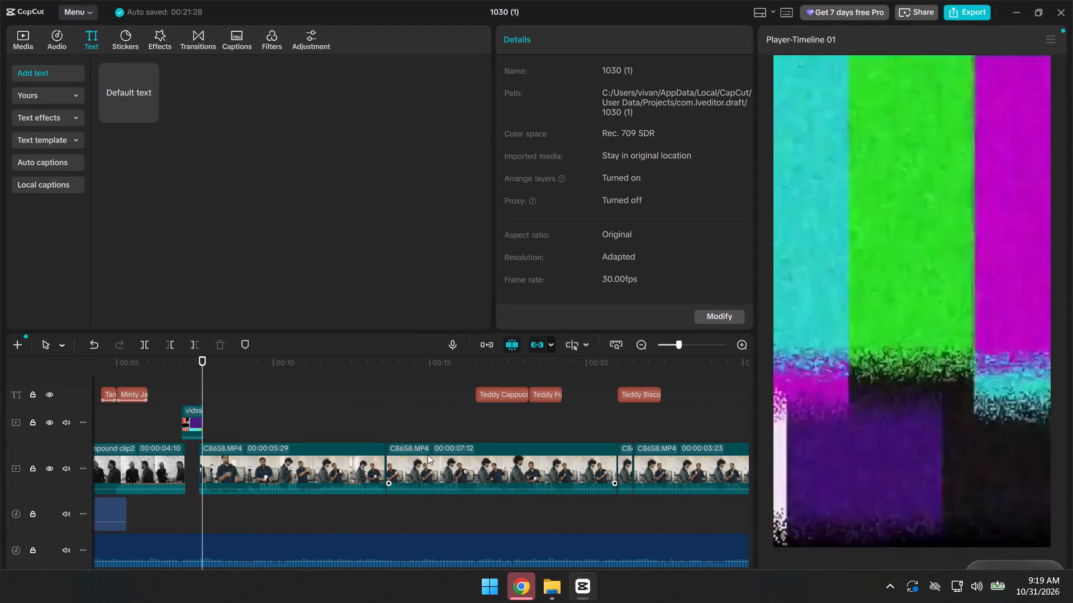
pyautogui.keyDown('ctrl'); pyautogui.scroll(4, 426, 453); pyautogui.keyUp('ctrl')
pyautogui.keyDown('ctrl'); pyautogui.scroll(-3, 426, 453); pyautogui.keyUp('ctrl')
pyautogui.keyDown('alt'); pyautogui.scroll(3, 426, 453); pyautogui.keyUp('alt')
pyautogui.keyDown('alt'); pyautogui.scroll(-2, 426, 453); pyautogui.keyUp('alt')
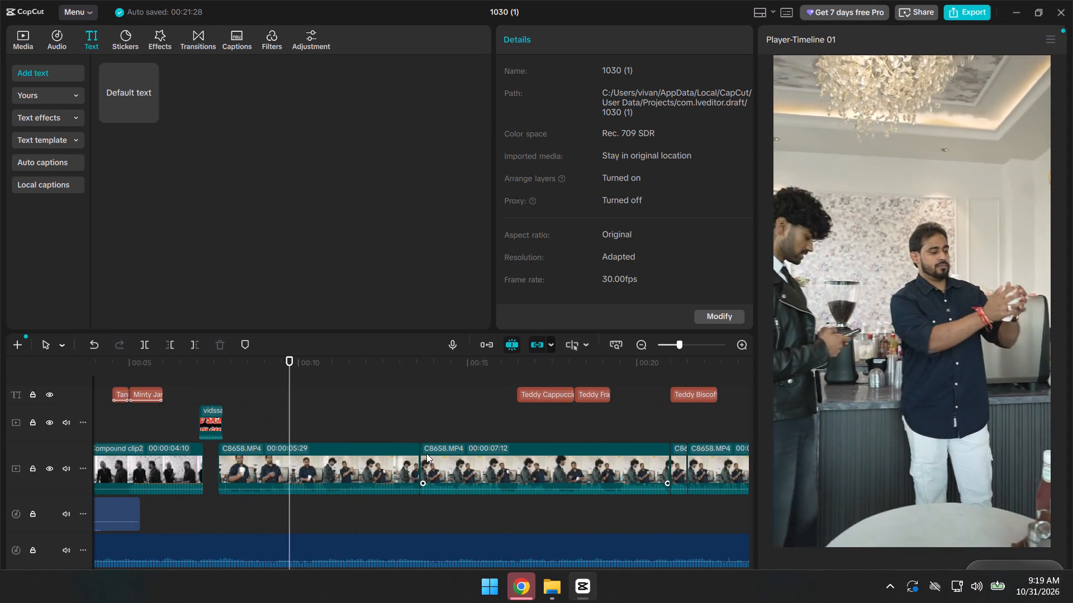
pyautogui.keyDown('alt'); pyautogui.scroll(2, 426, 453); pyautogui.keyUp('alt')
pyautogui.keyDown('alt'); pyautogui.scroll(-3, 426, 453); pyautogui.keyUp('alt')
pyautogui.keyDown('alt'); pyautogui.scroll(2, 427, 452); pyautogui.keyUp('alt')
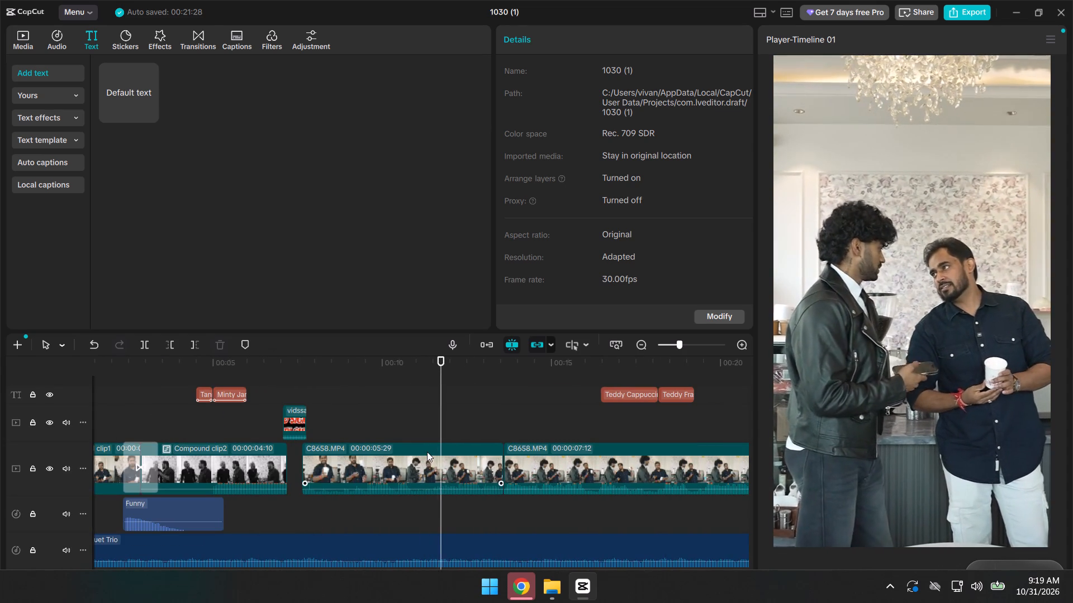
pyautogui.press('space')
# Try several preset curves on the scale keyframes of the 00:00:05:29 C8658.MP4 clip and settle on Quad Out.
pyautogui.click(439, 454)
pyautogui.press('space')
pyautogui.rightClick(379, 453)
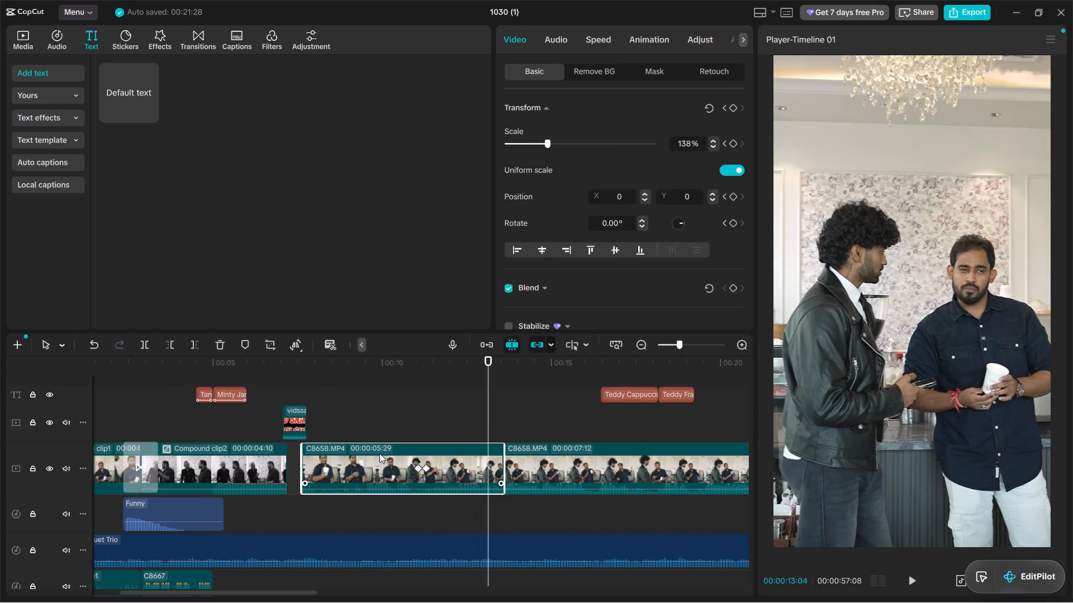
pyautogui.click(426, 548)
pyautogui.scroll(4, 428, 420)
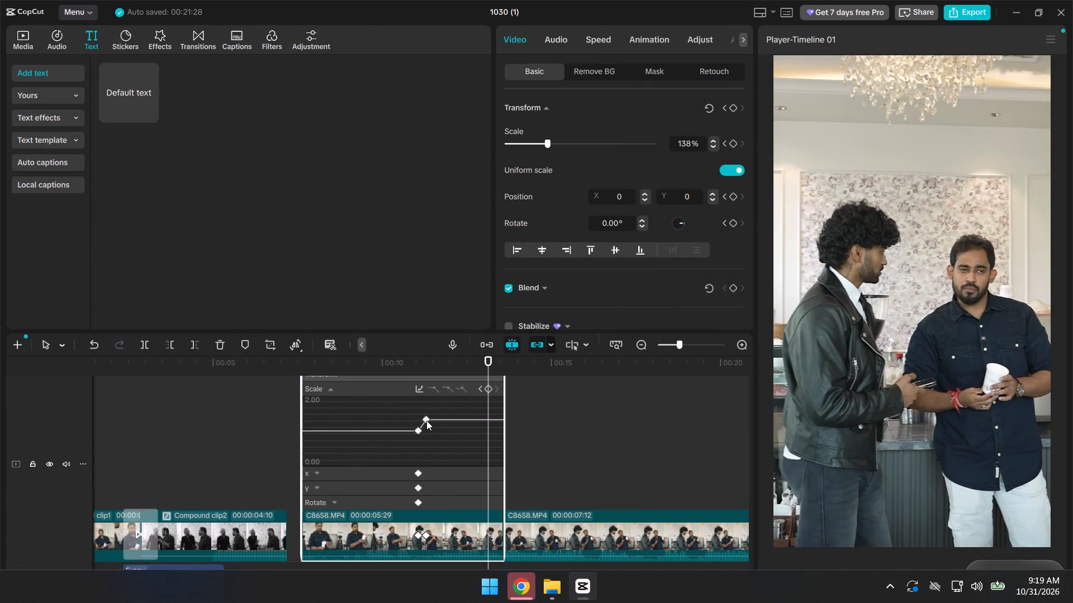
pyautogui.click(423, 420)
pyautogui.click(415, 389)
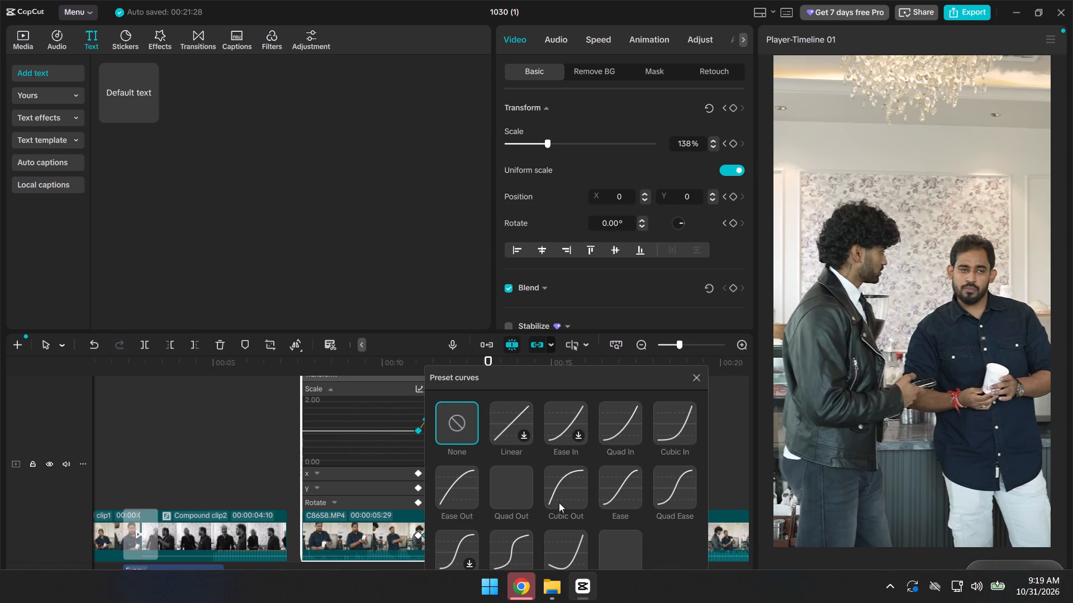
pyautogui.click(581, 491)
pyautogui.click(604, 500)
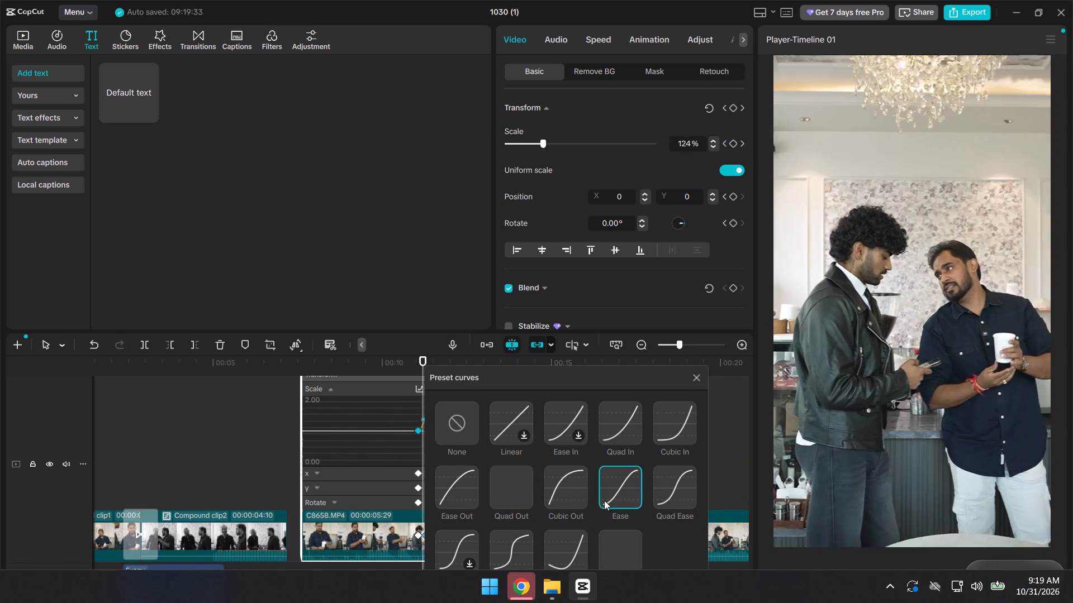
pyautogui.click(680, 411)
pyautogui.click(628, 427)
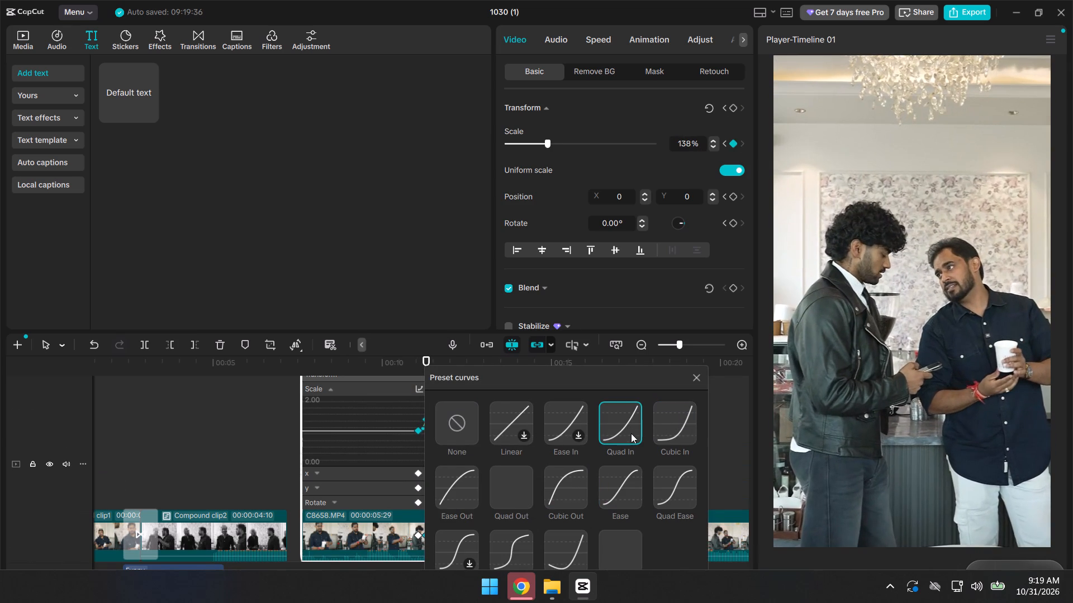
pyautogui.click(505, 479)
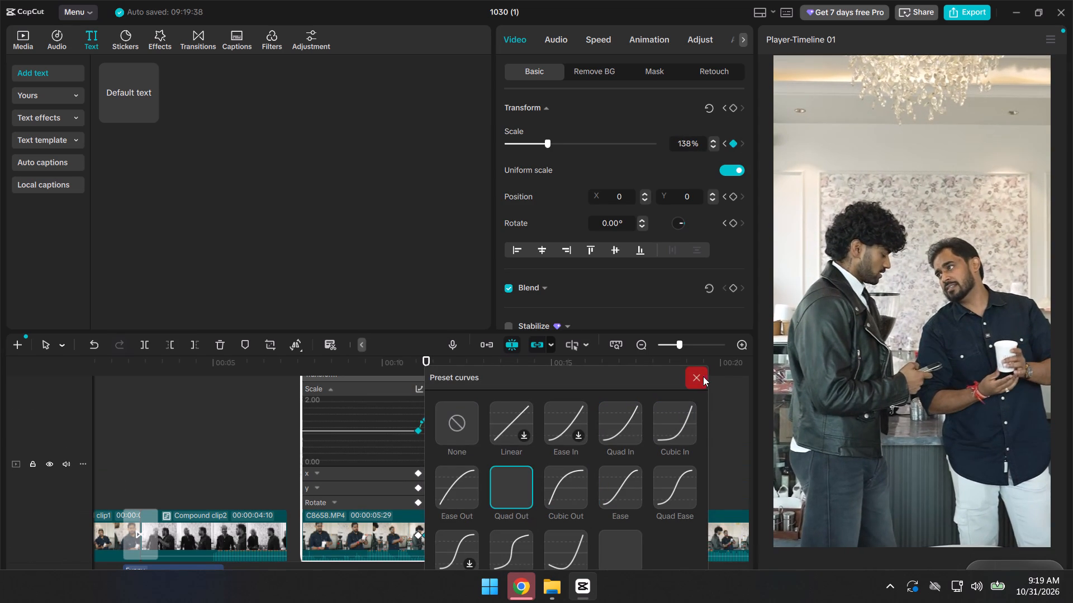
pyautogui.click(703, 376)
pyautogui.rightClick(468, 536)
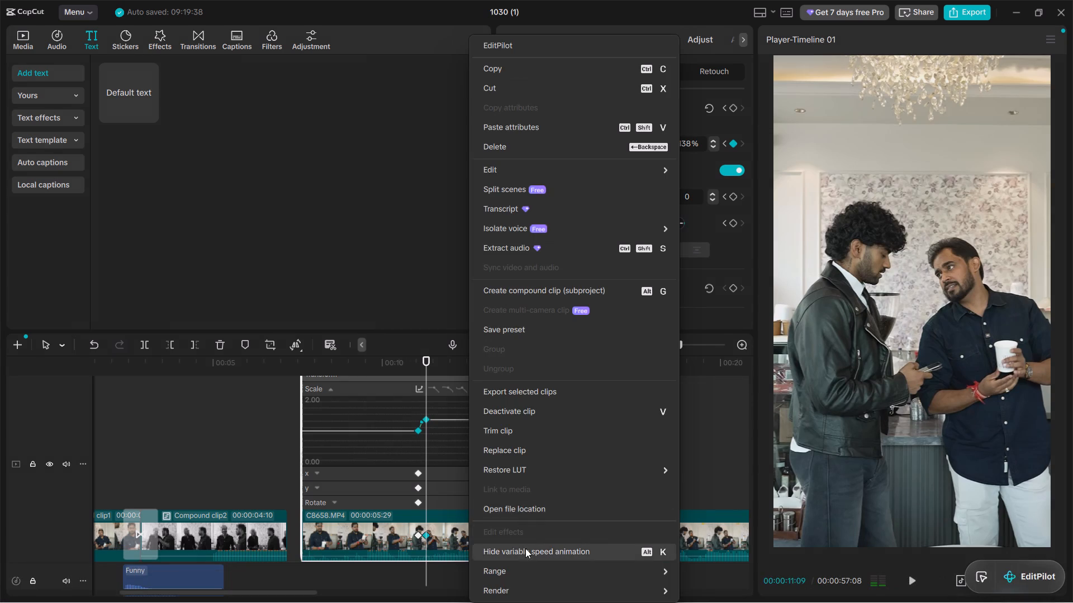
pyautogui.click(525, 548)
# Move the ending scale keyframe of the 00:00:05:29 clip later to lengthen the zoom-in.
pyautogui.moveTo(426, 493); pyautogui.dragTo(438, 494)
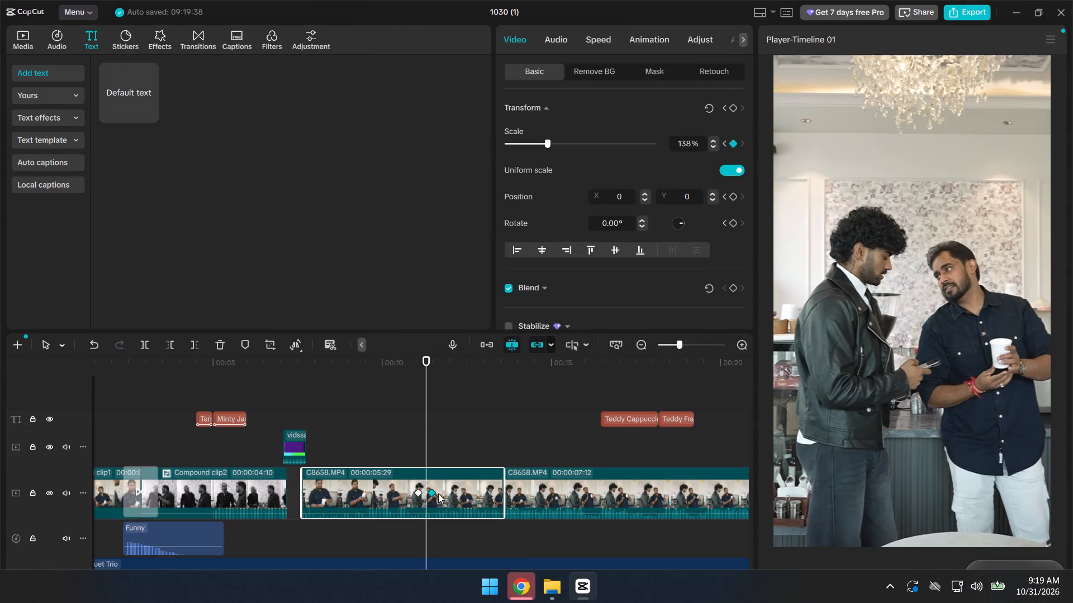
pyautogui.moveTo(438, 494); pyautogui.dragTo(448, 494)
# Play back the adjusted zoom and the following clip up to the Teddy Cappuccino title.
pyautogui.click(401, 438)
pyautogui.click(395, 436)
pyautogui.press('space')
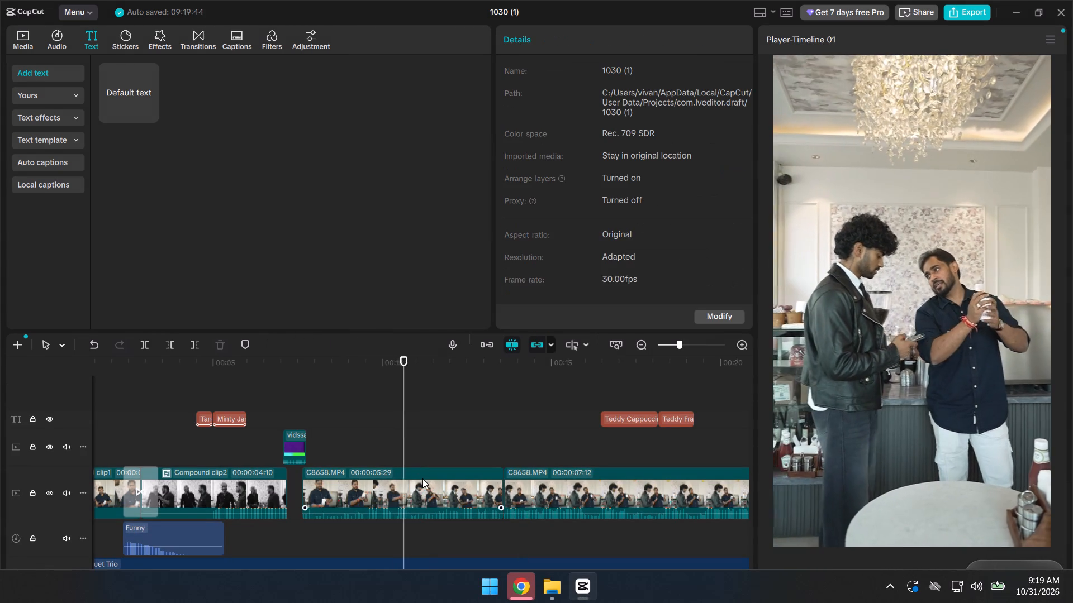
pyautogui.keyDown('alt'); pyautogui.scroll(3, 423, 479); pyautogui.keyUp('alt')
pyautogui.keyDown('alt'); pyautogui.scroll(-4, 423, 479); pyautogui.keyUp('alt')
pyautogui.keyDown('alt'); pyautogui.scroll(4, 423, 479); pyautogui.keyUp('alt')
pyautogui.keyDown('alt'); pyautogui.scroll(-2, 423, 479); pyautogui.keyUp('alt')
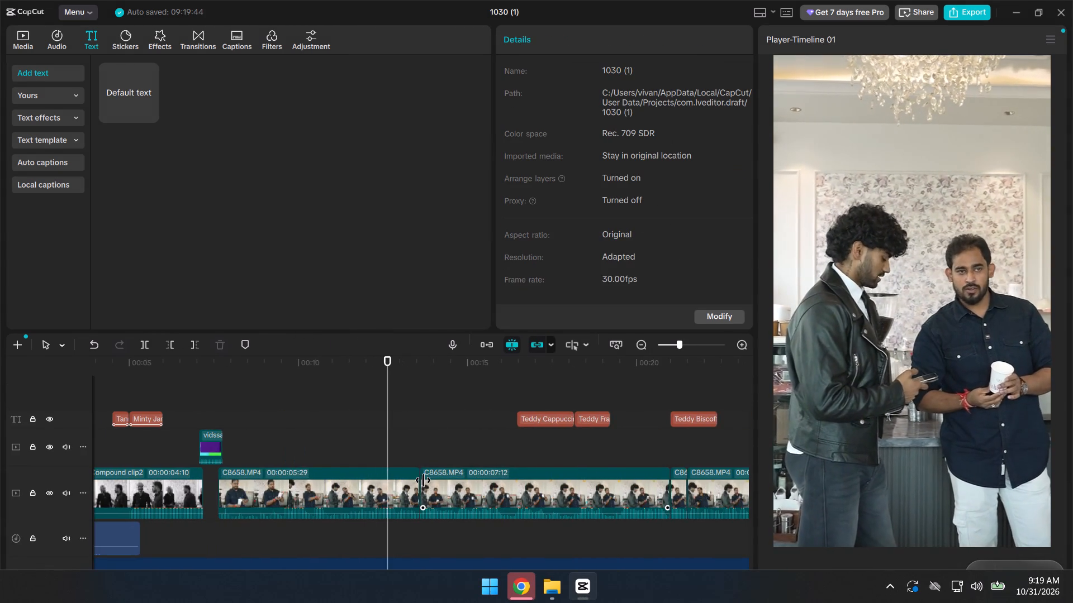
pyautogui.keyDown('alt'); pyautogui.scroll(-2, 423, 480); pyautogui.keyUp('alt')
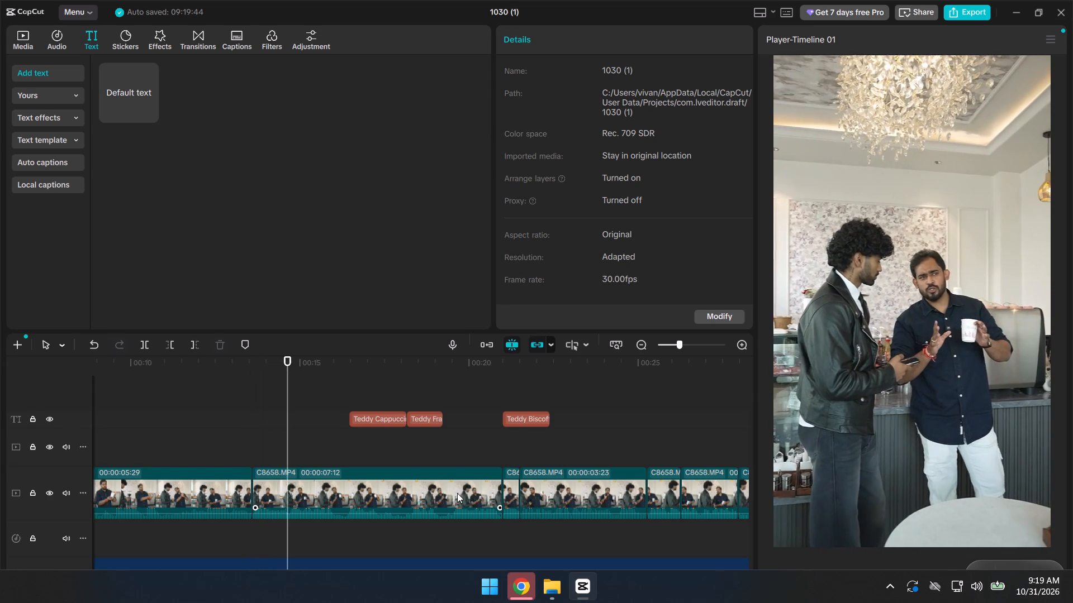
pyautogui.click(457, 493)
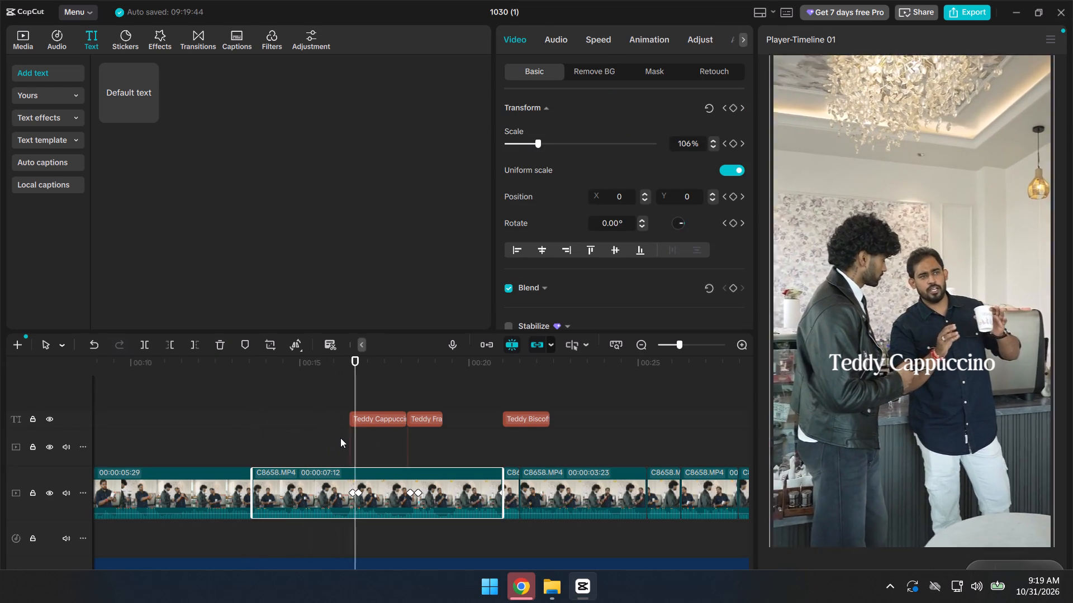
pyautogui.press('space')
# Audition the 5 Funny Sound Effects MP3, mark an in point, and place it on the timeline where the Teddy Cappuccino title starts.
pyautogui.click(348, 444)
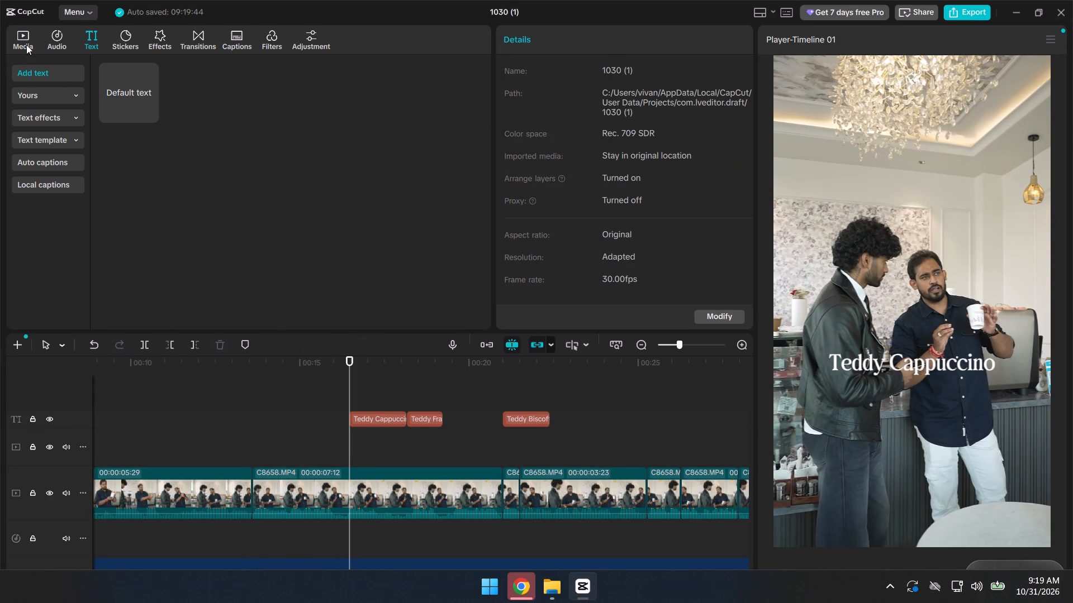
pyautogui.click(26, 45)
pyautogui.click(387, 206)
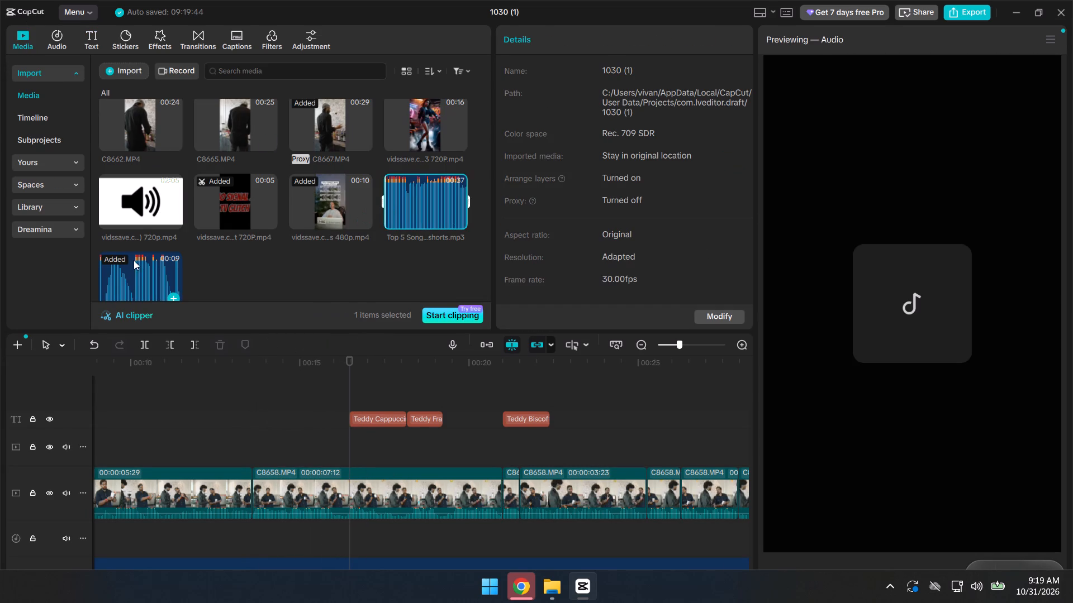
pyautogui.click(137, 263)
pyautogui.scroll(-1, 144, 264)
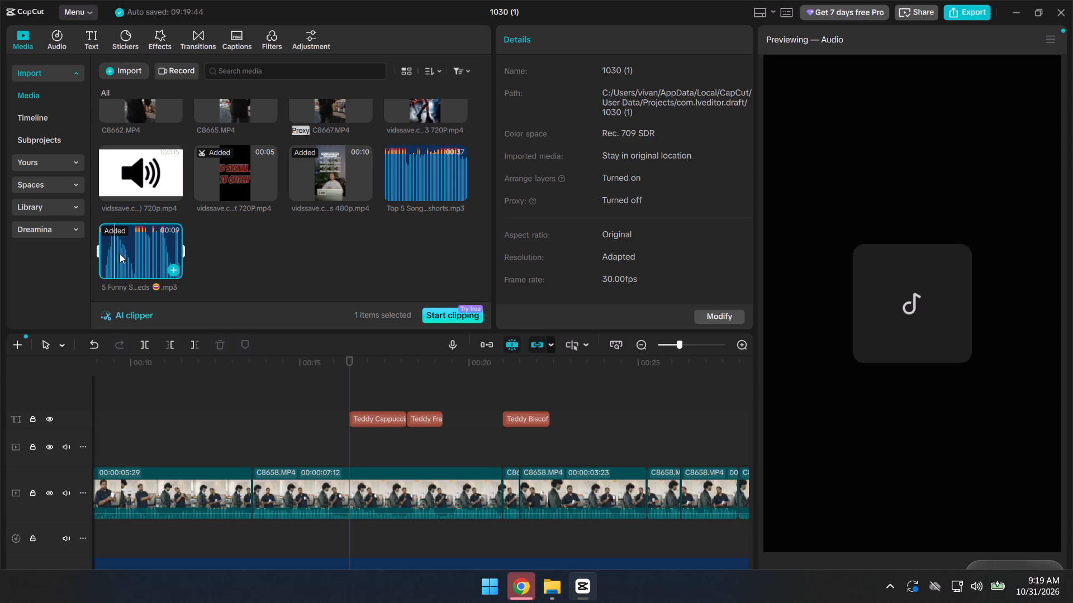
pyautogui.click(151, 256)
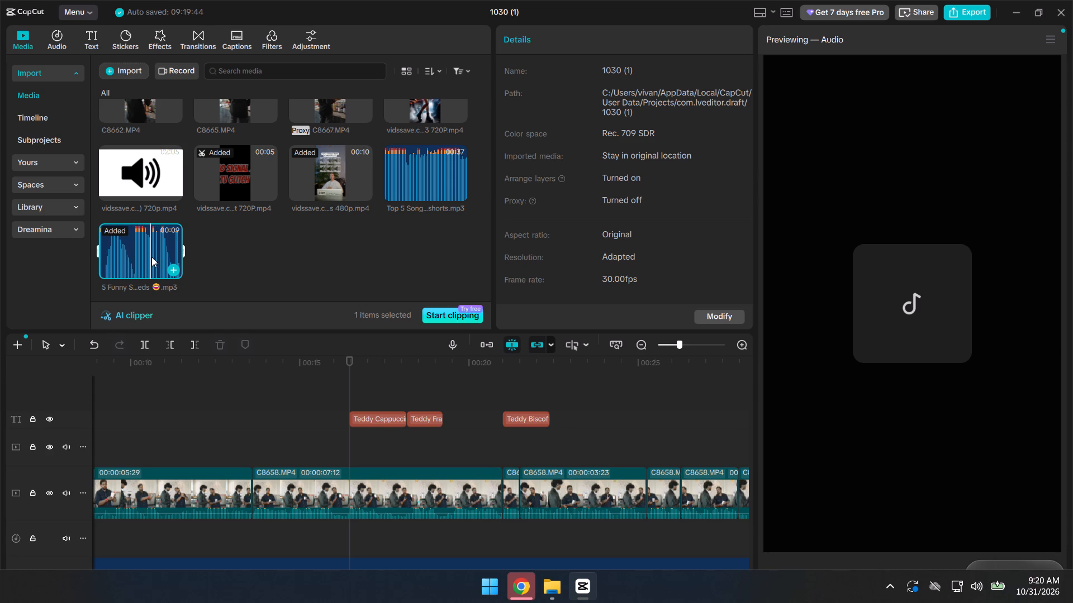
pyautogui.press('space')
pyautogui.click(151, 257)
pyautogui.press('i')
pyautogui.moveTo(169, 253); pyautogui.dragTo(353, 461)
# Split the added sound effect just after its first sound and delete the remainder.
pyautogui.press('space')
pyautogui.press('space')
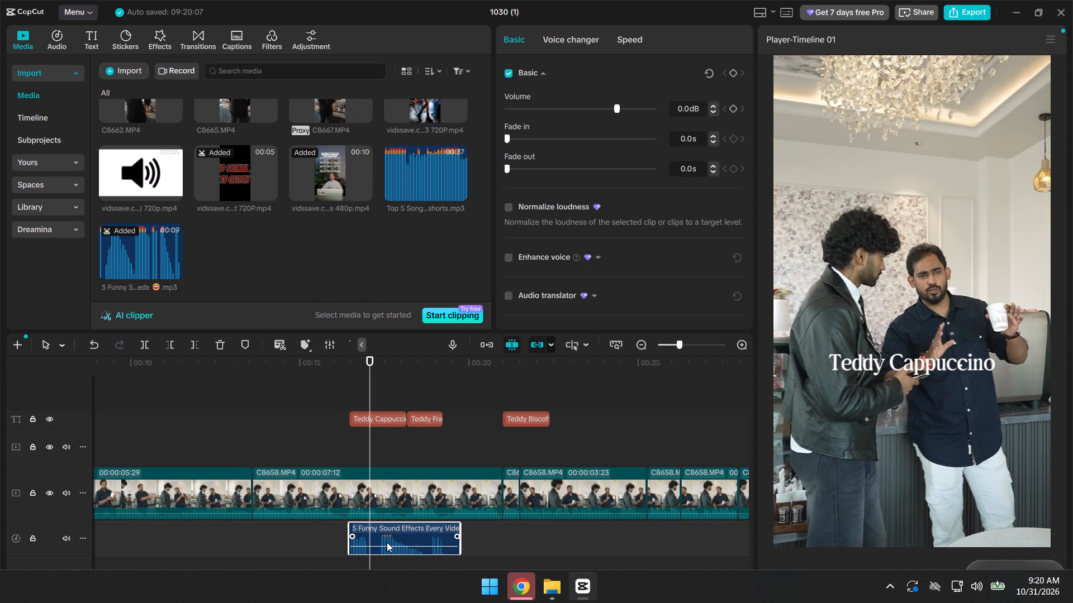
pyautogui.hotkey('ctrl', 'b')
pyautogui.press('BackSpace')
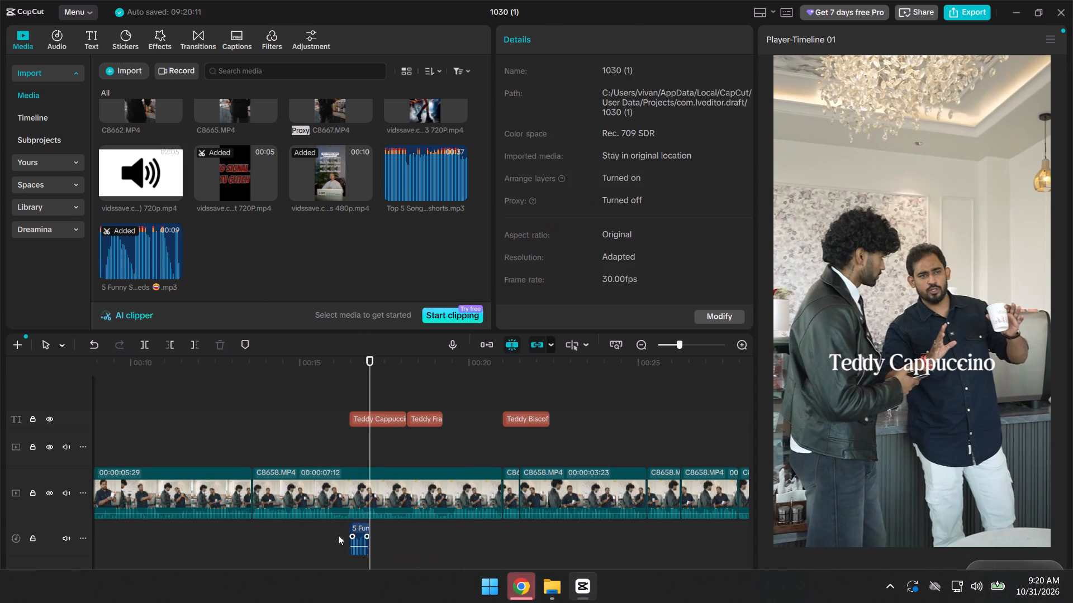
# Copy the trimmed sound effect and paste it at the starts of the Teddy Frappe and Teddy Biscoff Cheesecake Shake titles.
pyautogui.moveTo(320, 534); pyautogui.dragTo(392, 552)
pyautogui.hotkey('ctrl', 'c')
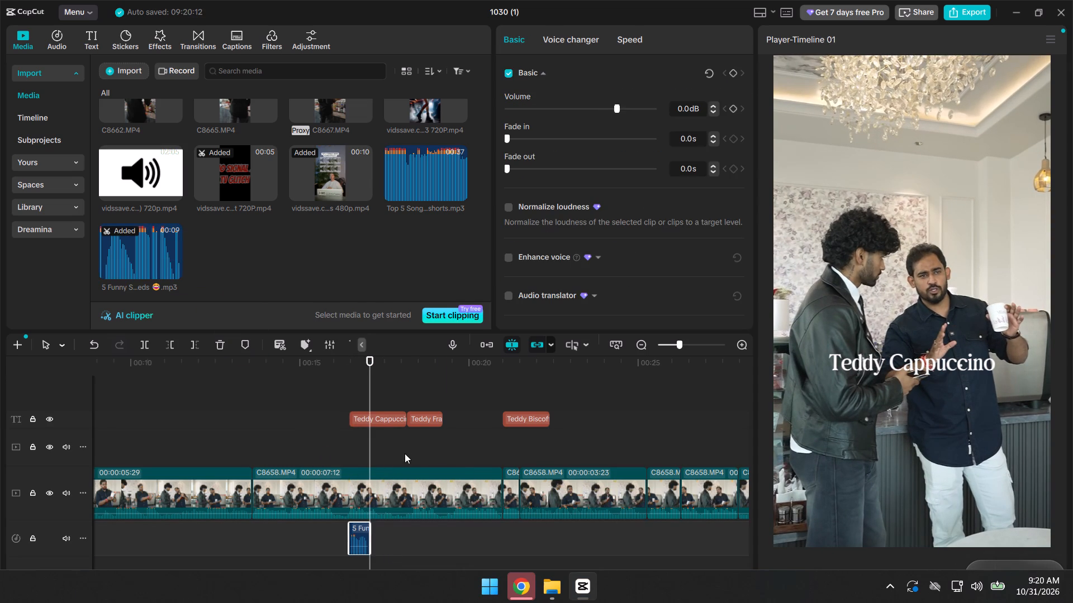
pyautogui.click(411, 449)
pyautogui.hotkey('ctrl', 'v')
pyautogui.click(507, 456)
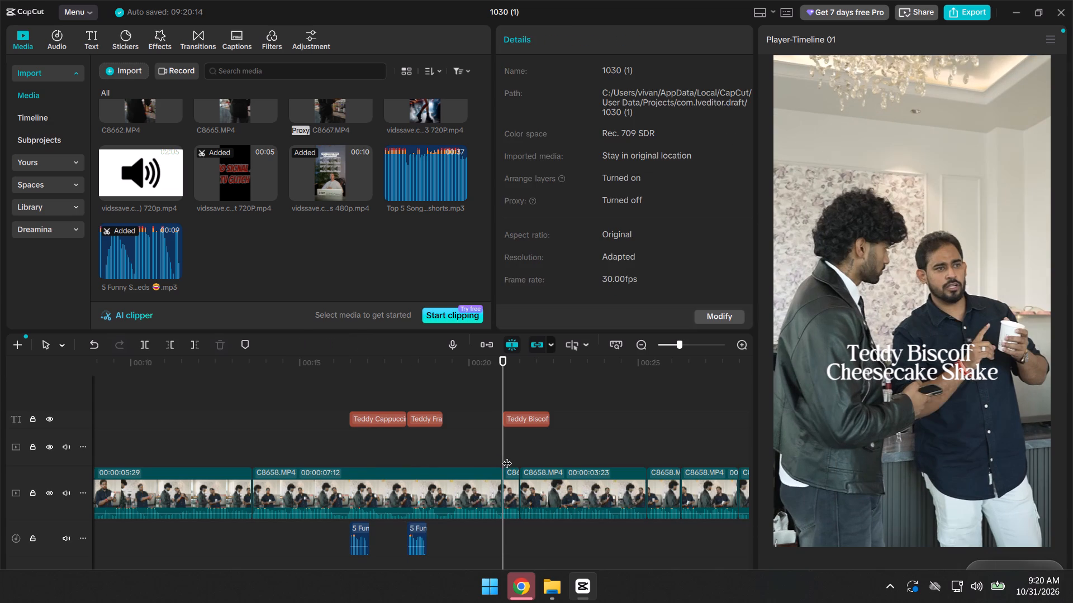
pyautogui.hotkey('ctrl', 'v')
# Play the timeline from just before the Teddy Cappuccino title to about 28 seconds to check the sound effects.
pyautogui.click(312, 458)
pyautogui.press('space')
pyautogui.keyDown('alt'); pyautogui.scroll(4, 359, 471); pyautogui.keyUp('alt')
pyautogui.keyDown('alt'); pyautogui.scroll(-3, 359, 471); pyautogui.keyUp('alt')
pyautogui.keyDown('alt'); pyautogui.scroll(2, 359, 471); pyautogui.keyUp('alt')
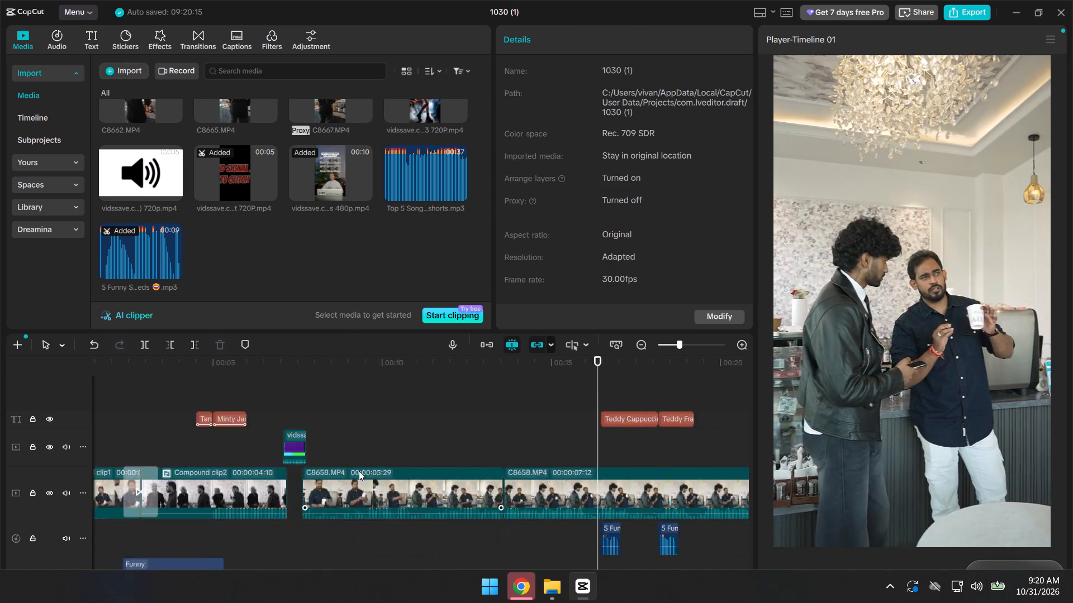
pyautogui.keyDown('alt'); pyautogui.scroll(2, 359, 471); pyautogui.keyUp('alt')
pyautogui.keyDown('alt'); pyautogui.scroll(-6, 363, 470); pyautogui.keyUp('alt')
pyautogui.keyDown('alt'); pyautogui.scroll(3, 373, 470); pyautogui.keyUp('alt')
pyautogui.keyDown('alt'); pyautogui.scroll(-3, 373, 470); pyautogui.keyUp('alt')
pyautogui.keyDown('alt'); pyautogui.scroll(2, 373, 470); pyautogui.keyUp('alt')
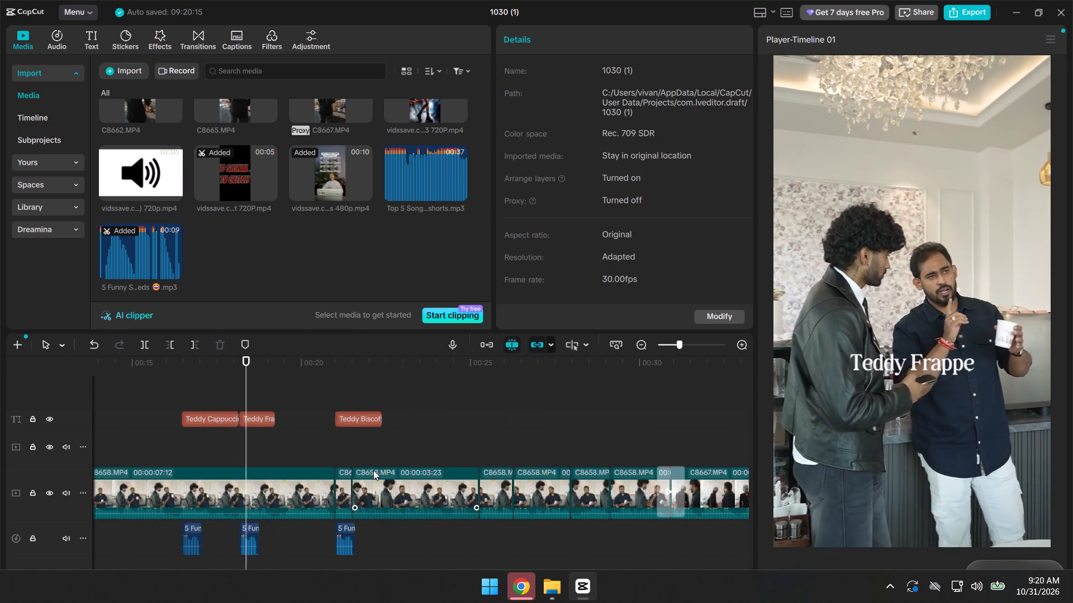
pyautogui.keyDown('alt'); pyautogui.scroll(1, 373, 470); pyautogui.keyUp('alt')
pyautogui.keyDown('alt'); pyautogui.scroll(-6, 373, 470); pyautogui.keyUp('alt')
pyautogui.keyDown('alt'); pyautogui.scroll(6, 373, 470); pyautogui.keyUp('alt')
pyautogui.keyDown('alt'); pyautogui.scroll(-2, 373, 470); pyautogui.keyUp('alt')
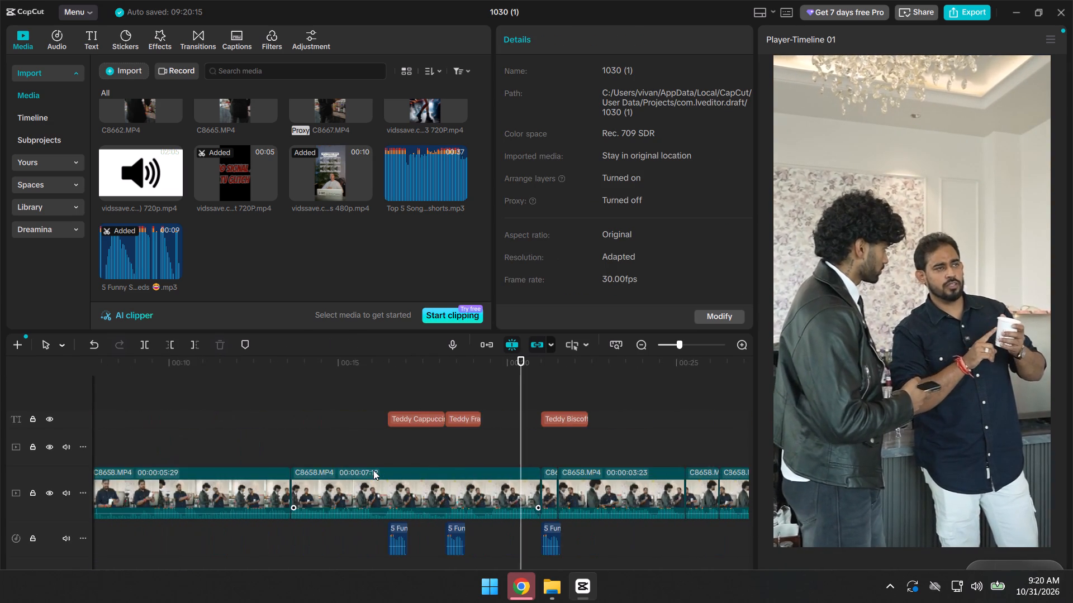
pyautogui.keyDown('alt'); pyautogui.scroll(-3, 373, 470); pyautogui.keyUp('alt')
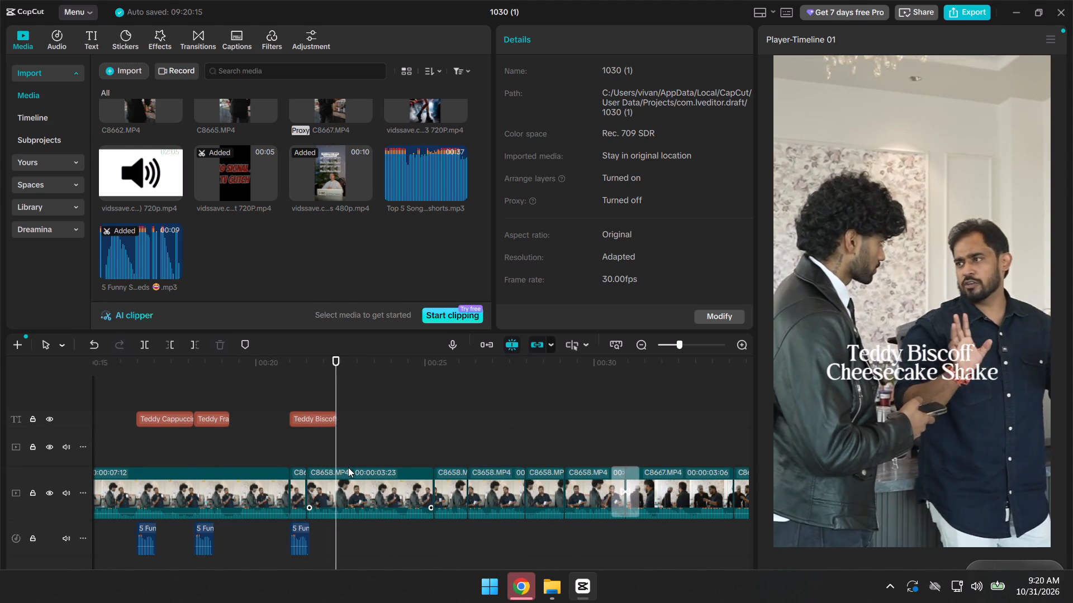
pyautogui.keyDown('alt'); pyautogui.scroll(-2, 348, 467); pyautogui.keyUp('alt')
pyautogui.keyDown('alt'); pyautogui.scroll(4, 348, 467); pyautogui.keyUp('alt')
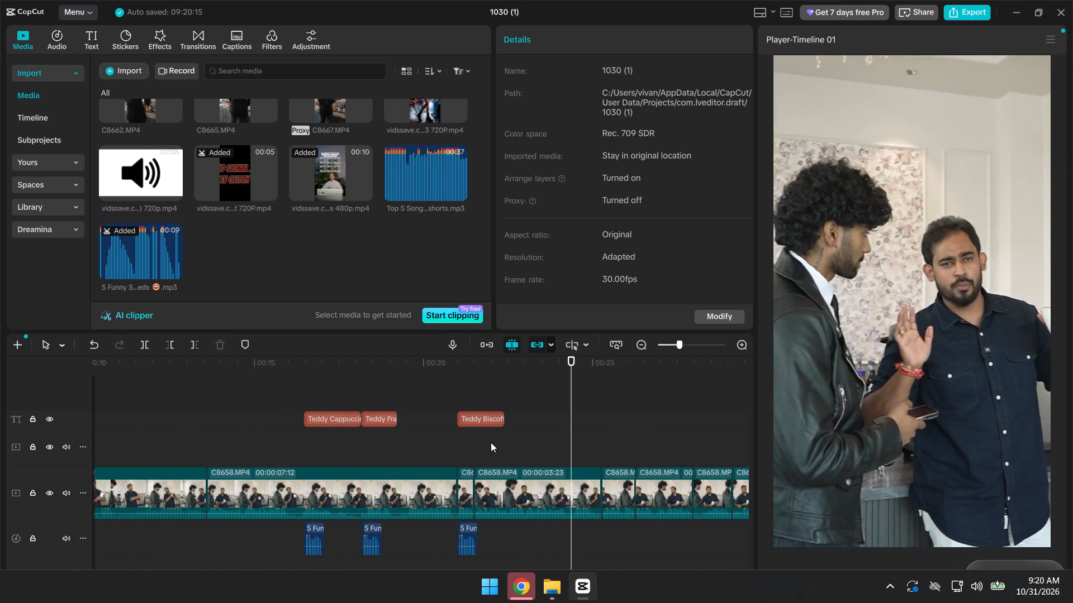
pyautogui.keyDown('alt'); pyautogui.scroll(-3, 497, 446); pyautogui.keyUp('alt')
pyautogui.keyDown('alt'); pyautogui.scroll(3, 497, 447); pyautogui.keyUp('alt')
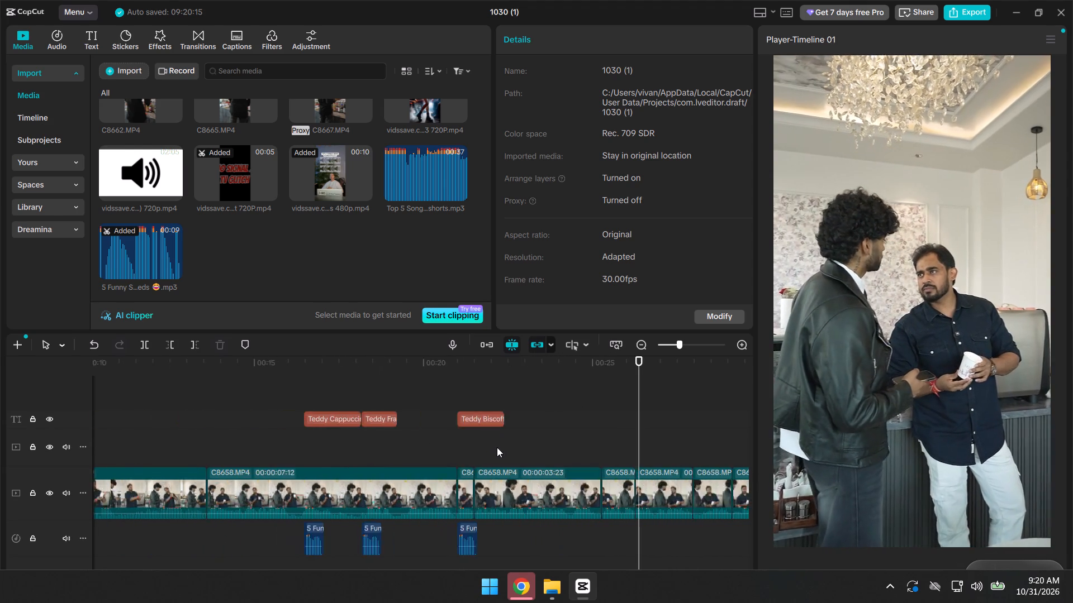
pyautogui.keyDown('alt'); pyautogui.scroll(-4, 497, 447); pyautogui.keyUp('alt')
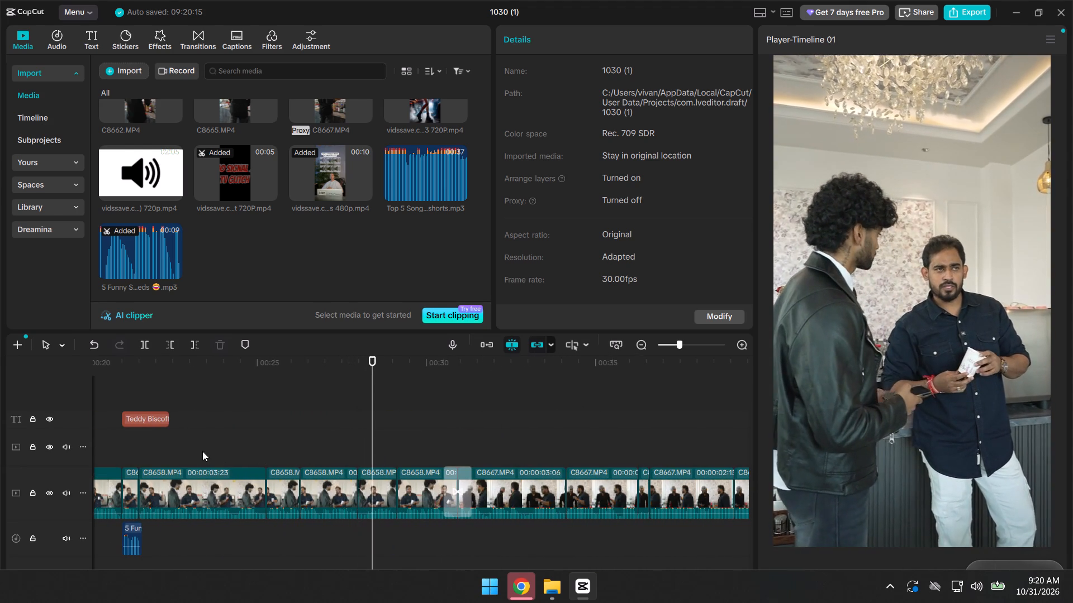
pyautogui.press('space')
# Replay the section from about 25 seconds to hear the dialogue that follows the Teddy Biscoff title.
pyautogui.click(264, 432)
pyautogui.click(254, 428)
pyautogui.press('space')
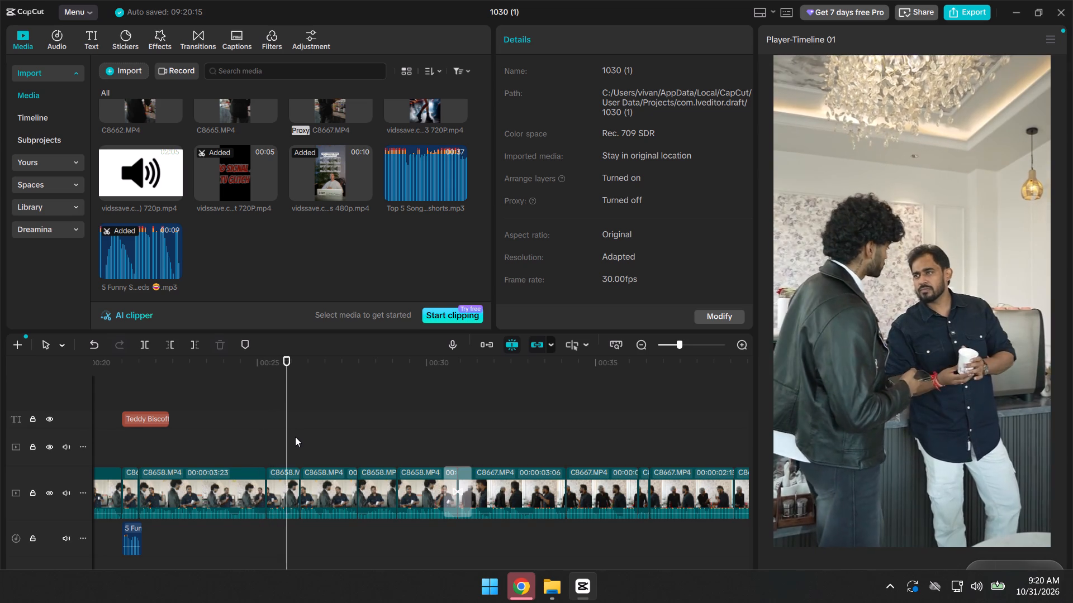
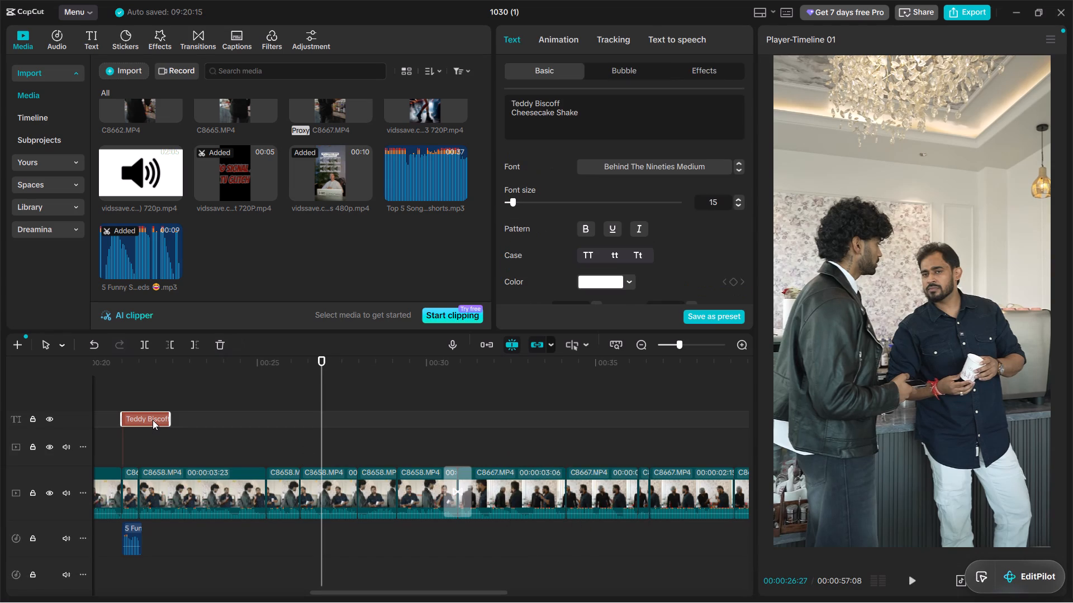
pyautogui.hotkey('ctrl', 'c')
pyautogui.hotkey('ctrl', 'v')
pyautogui.click(557, 123)
pyautogui.hotkey('ctrl', 'a')
pyautogui.hotkey('ctrl', 'v')
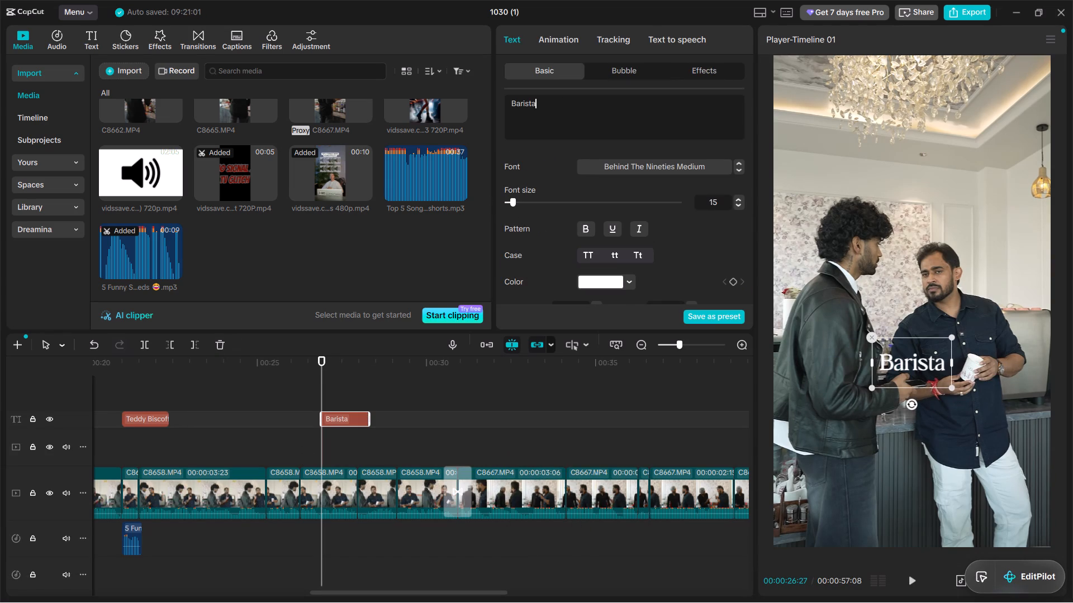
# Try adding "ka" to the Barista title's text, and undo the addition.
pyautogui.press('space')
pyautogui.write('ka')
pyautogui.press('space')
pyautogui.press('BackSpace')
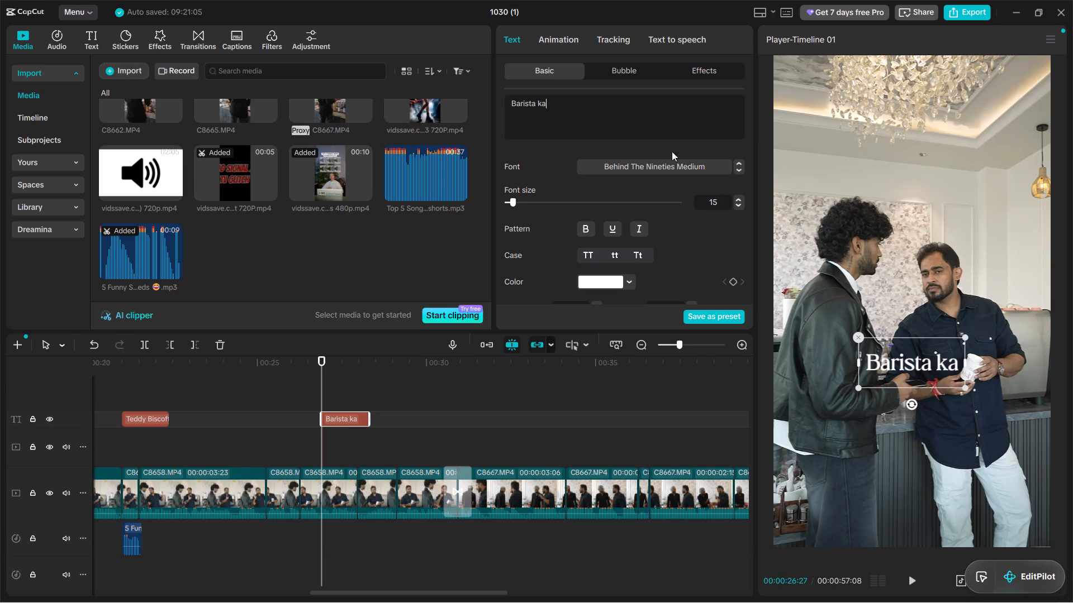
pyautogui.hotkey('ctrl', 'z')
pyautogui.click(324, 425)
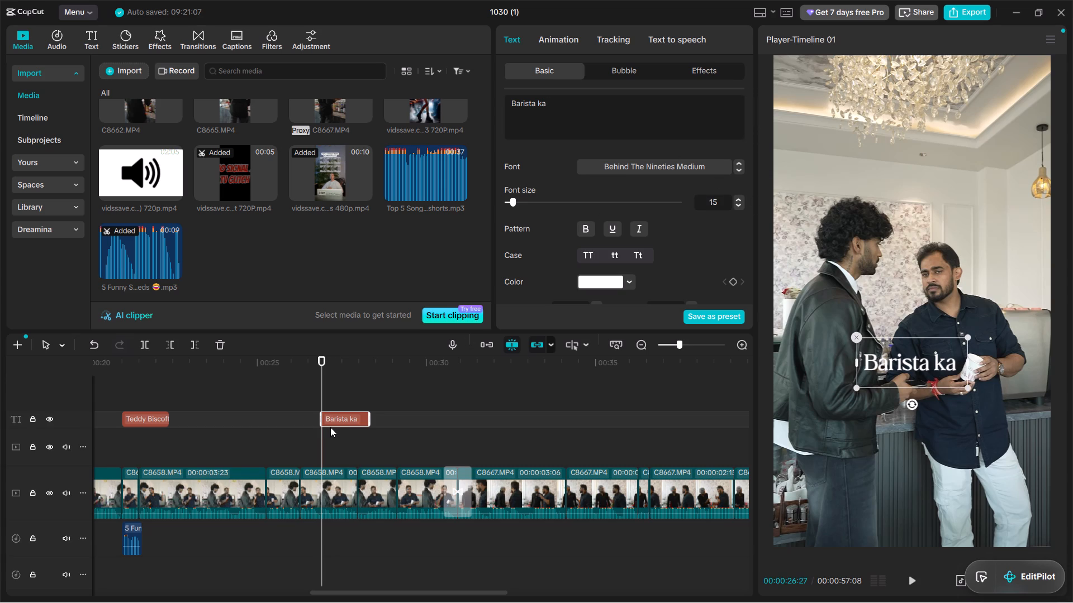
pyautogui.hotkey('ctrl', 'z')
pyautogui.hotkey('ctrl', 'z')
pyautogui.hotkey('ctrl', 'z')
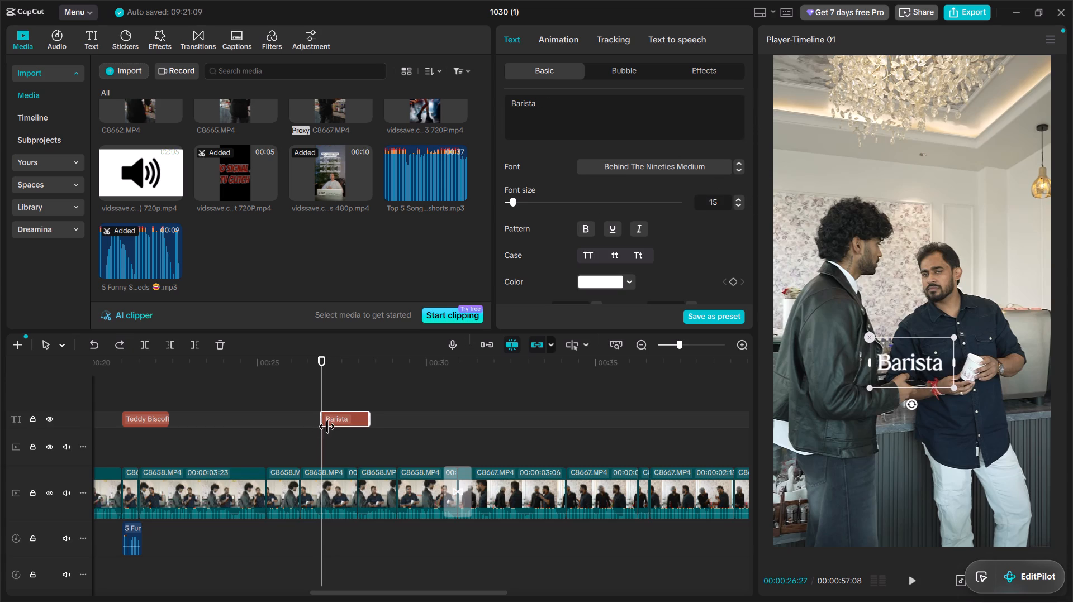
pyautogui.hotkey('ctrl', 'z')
# Extend the end of the Barista title to about 29.5 seconds.
pyautogui.click(308, 433)
pyautogui.click(354, 423)
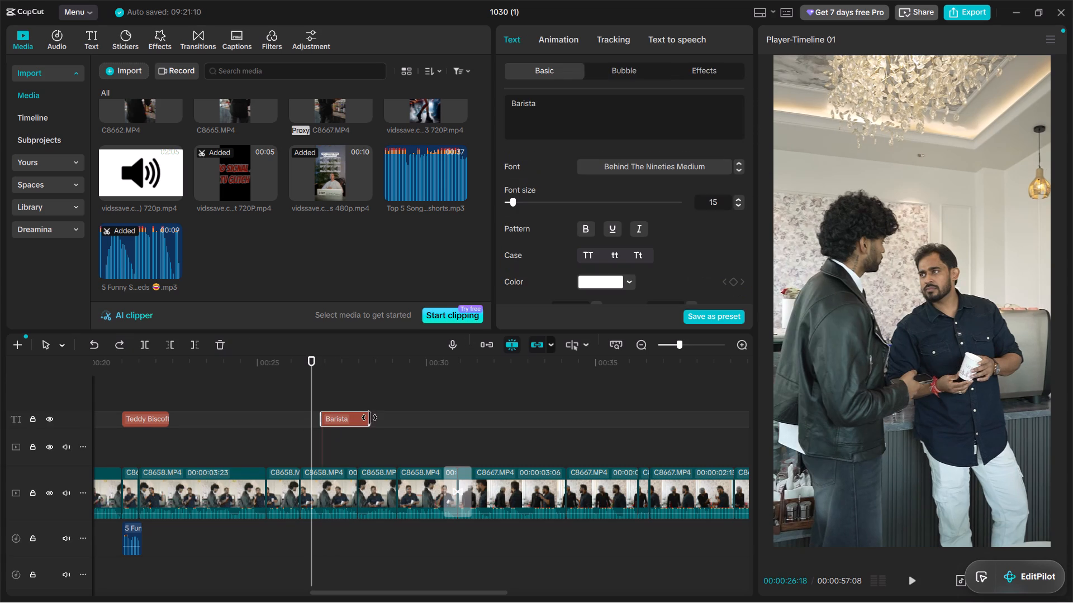
pyautogui.moveTo(369, 418); pyautogui.dragTo(406, 408)
# Play the dialogue under the Barista title to find where the next word starts, and split the title at 27:03.
pyautogui.keyDown('ctrl'); pyautogui.scroll(7, 342, 434); pyautogui.keyUp('ctrl')
pyautogui.click(349, 421)
pyautogui.press('space')
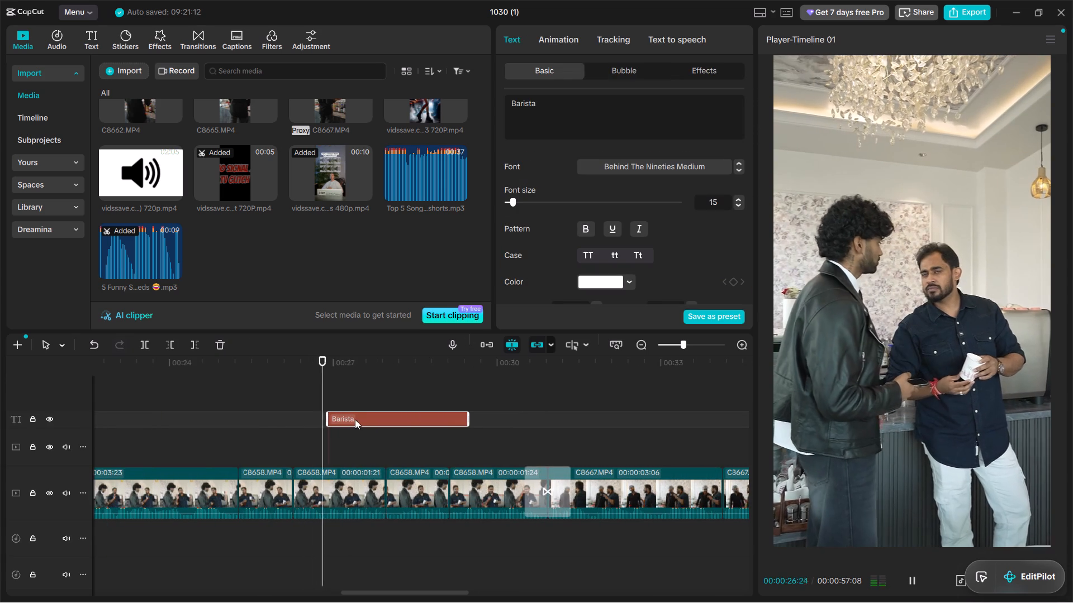
pyautogui.press('space')
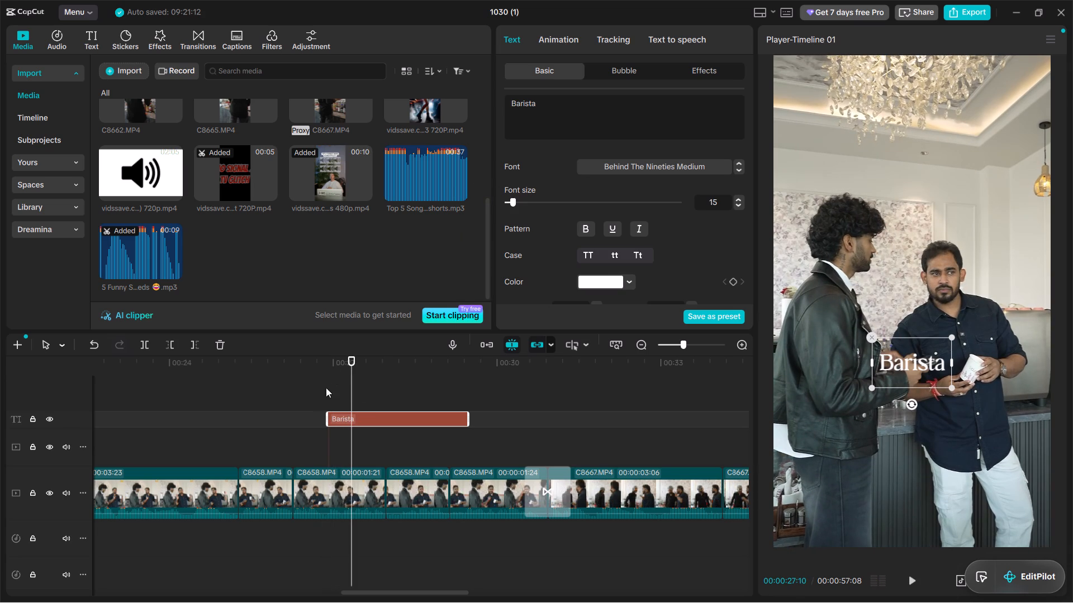
pyautogui.click(326, 394)
pyautogui.press('space')
pyautogui.press('space')
pyautogui.click(360, 422)
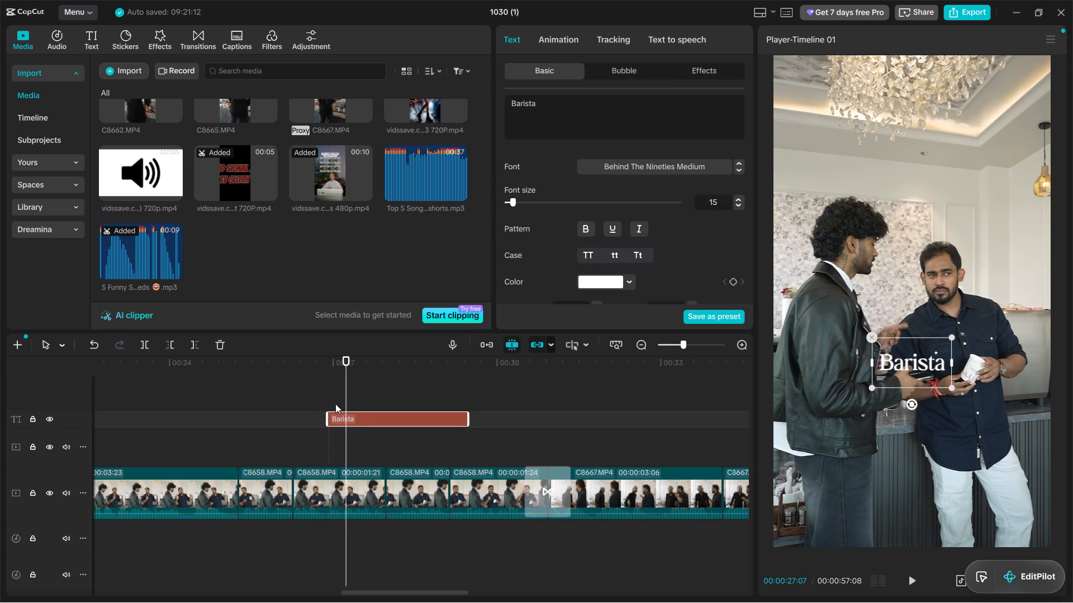
pyautogui.click(332, 400)
pyautogui.press('space')
pyautogui.press('space')
pyautogui.click(354, 417)
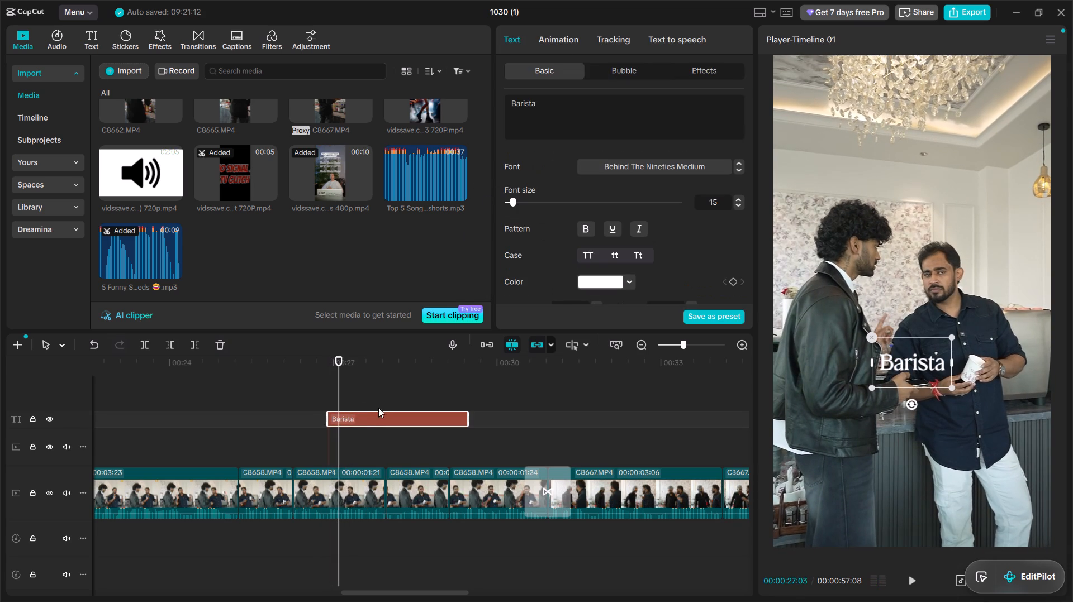
pyautogui.hotkey('ctrl', 'b')
# Set the text of the title part after 27:03 to "Barista ka" and split that part at 27:11.
pyautogui.click(558, 106)
pyautogui.press('space')
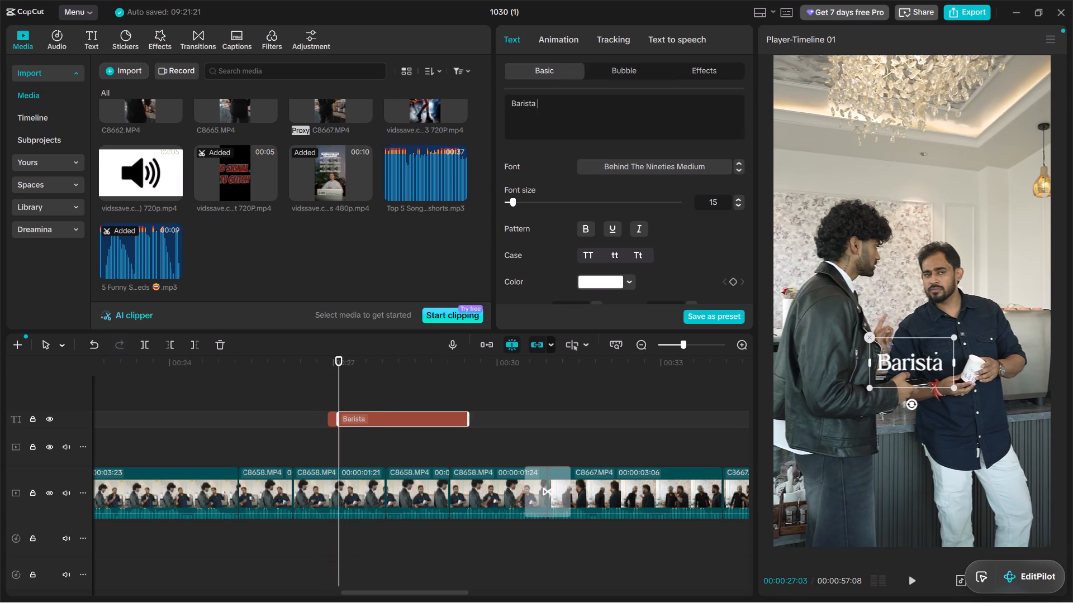
pyautogui.write('ka')
pyautogui.hotkey('ctrl', 'b')
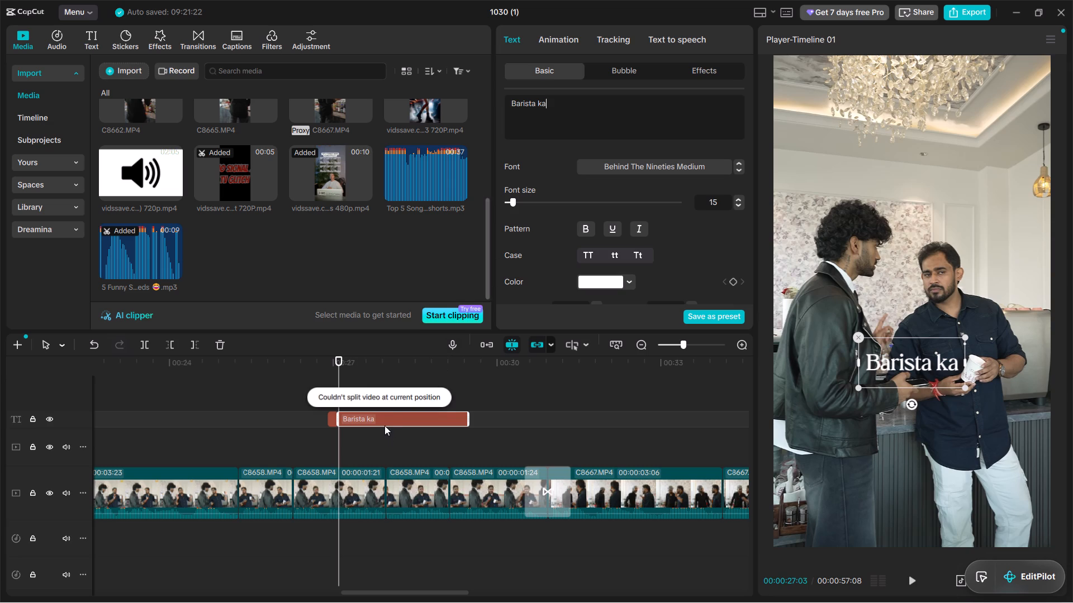
pyautogui.click(383, 419)
pyautogui.press('space')
pyautogui.press('space')
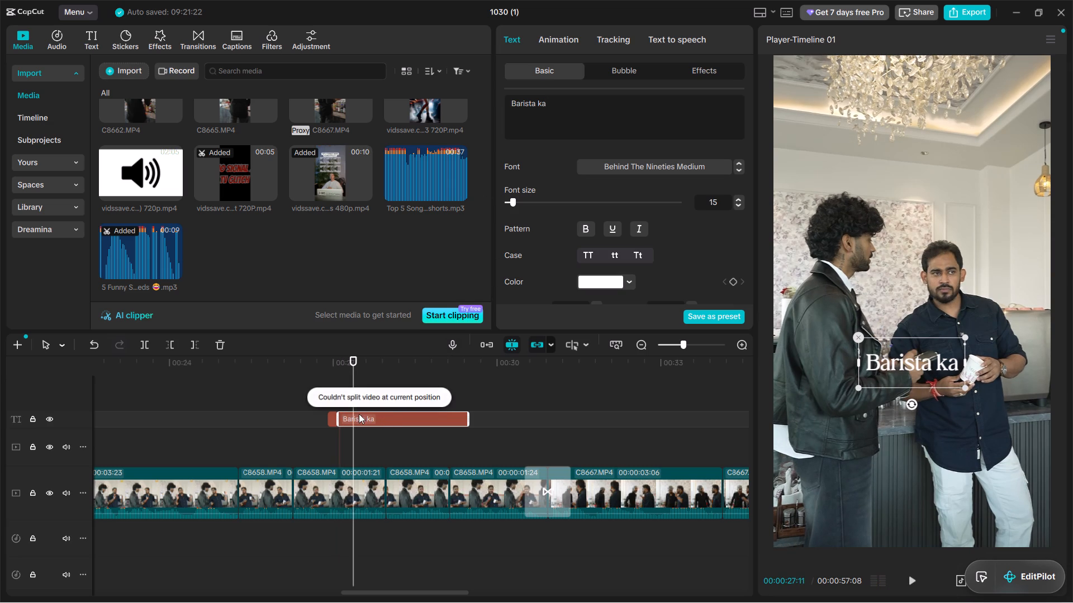
pyautogui.hotkey('ctrl', 'b')
# Set the text of the title part after 27:11 to "Barista ka Favourite" and split that part at 27:20.
pyautogui.click(373, 419)
pyautogui.press('space')
pyautogui.press('space')
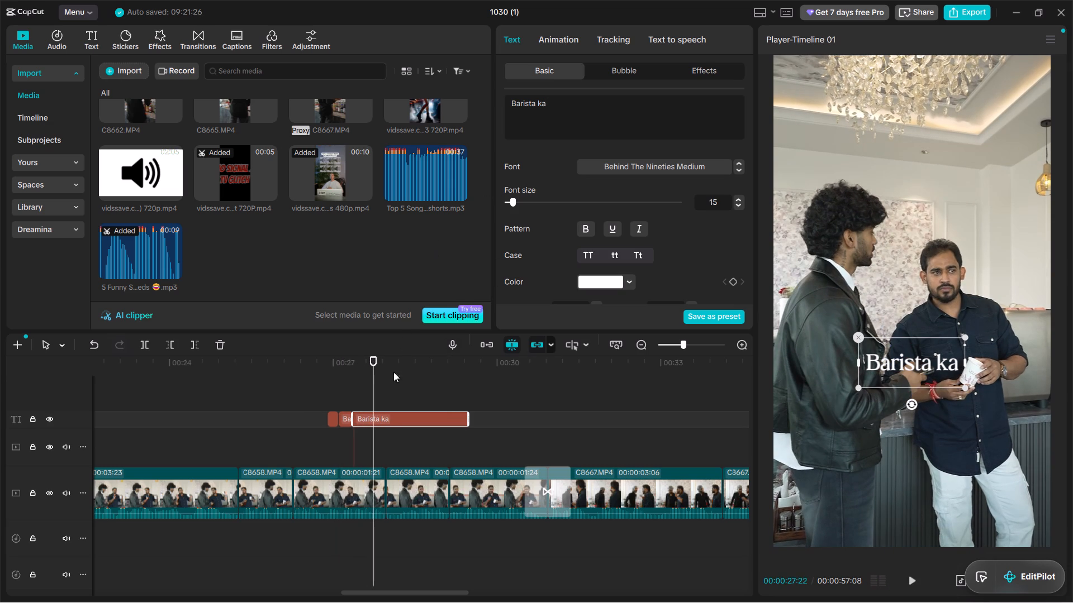
pyautogui.click(371, 389)
pyautogui.click(576, 103)
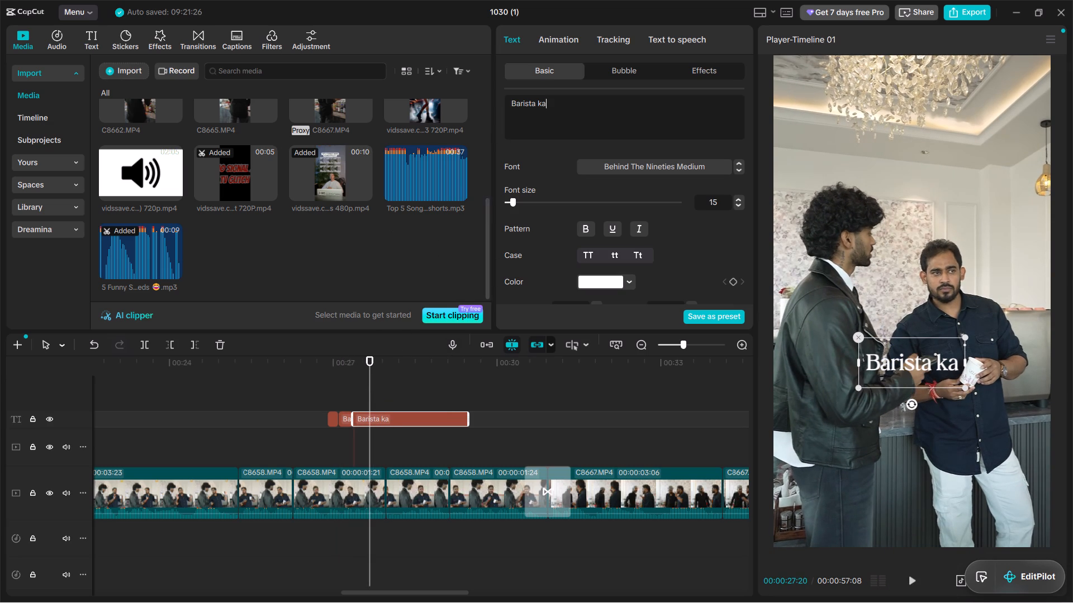
pyautogui.press('space')
pyautogui.write('Favouri')
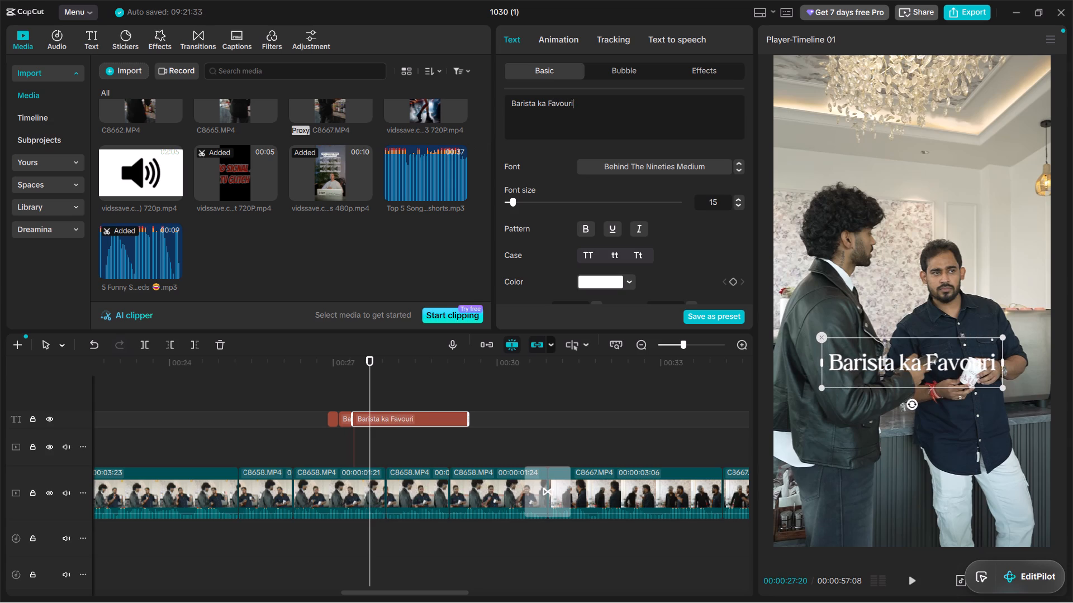
pyautogui.write('te')
pyautogui.hotkey('ctrl', 'b')
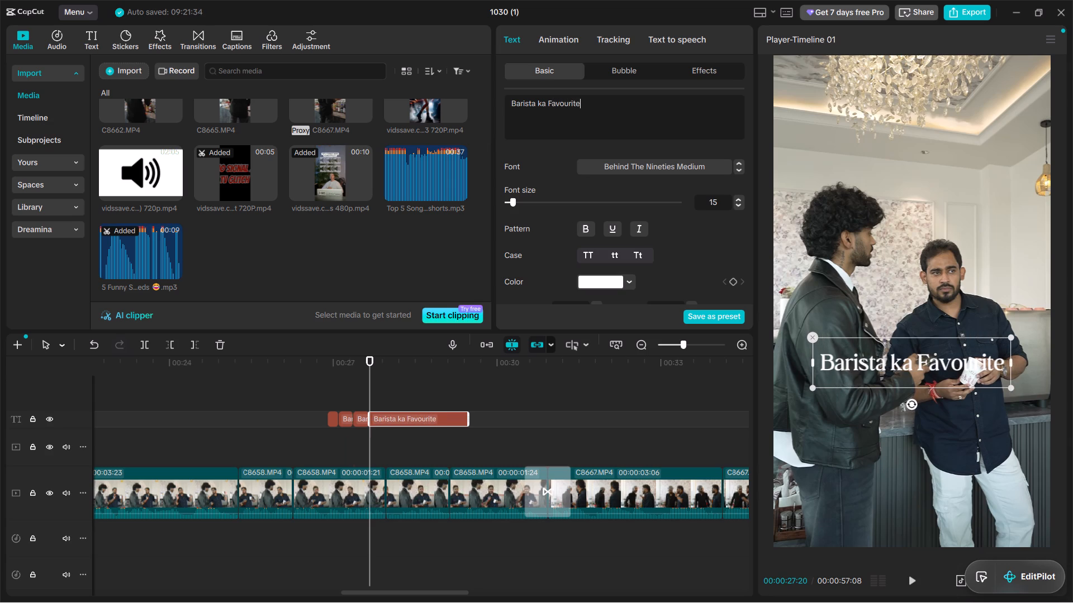
# Add a second line, "Kya hai?", to the Barista ka Favourite title part that starts at 27:20.
pyautogui.click(403, 418)
pyautogui.press('space')
pyautogui.press('space')
pyautogui.click(386, 450)
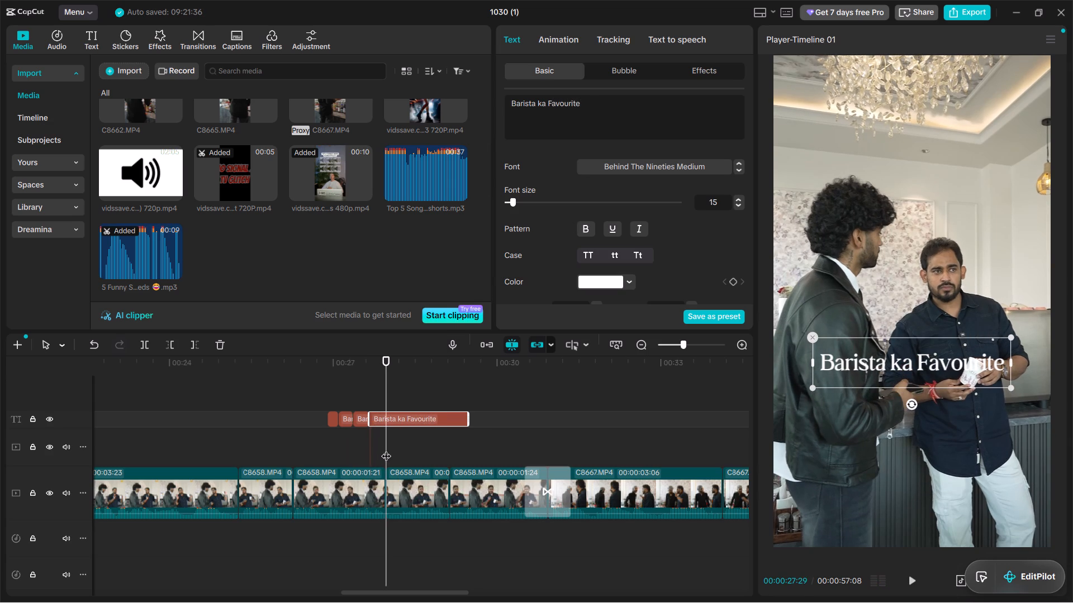
pyautogui.click(597, 116)
pyautogui.press('Return')
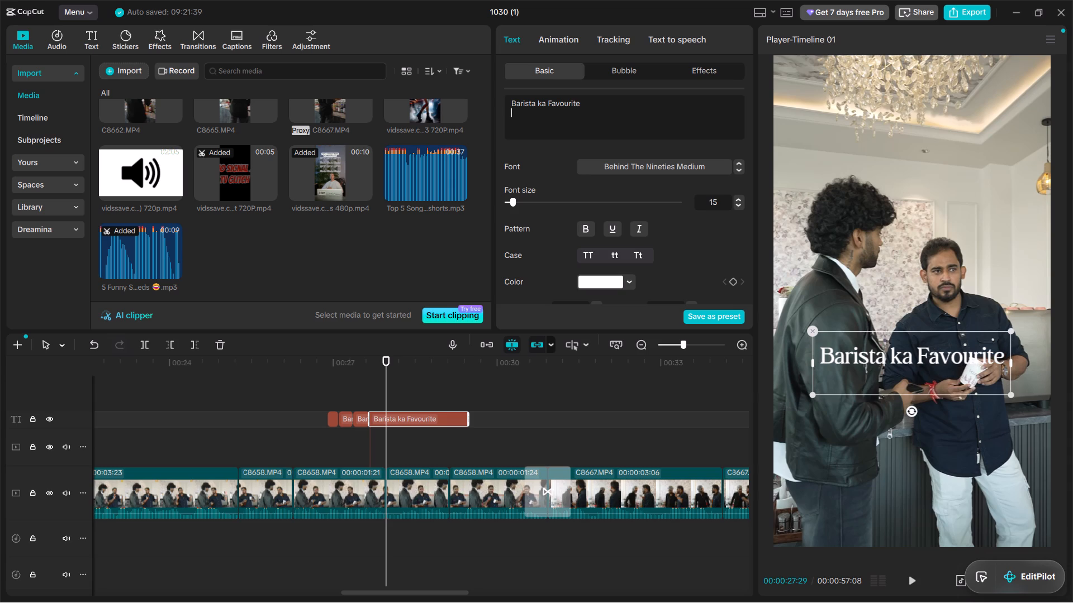
pyautogui.write('Kya hai')
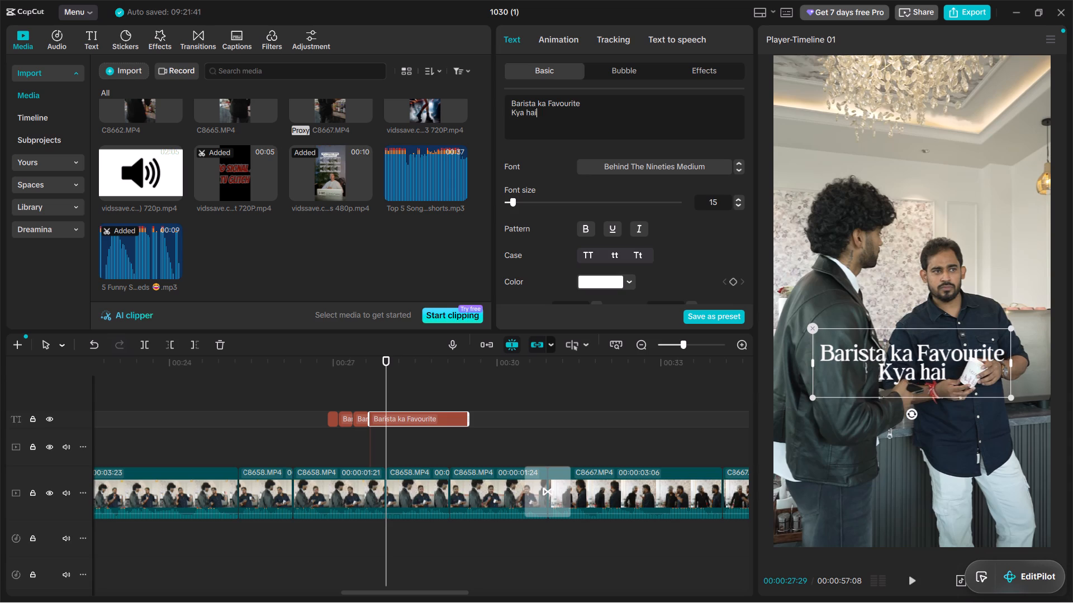
pyautogui.hotkey('shift', '?')
# Split the "Kya hai?" title part at 27:29 and delete the remainder after the cut.
pyautogui.hotkey('ctrl', 'b')
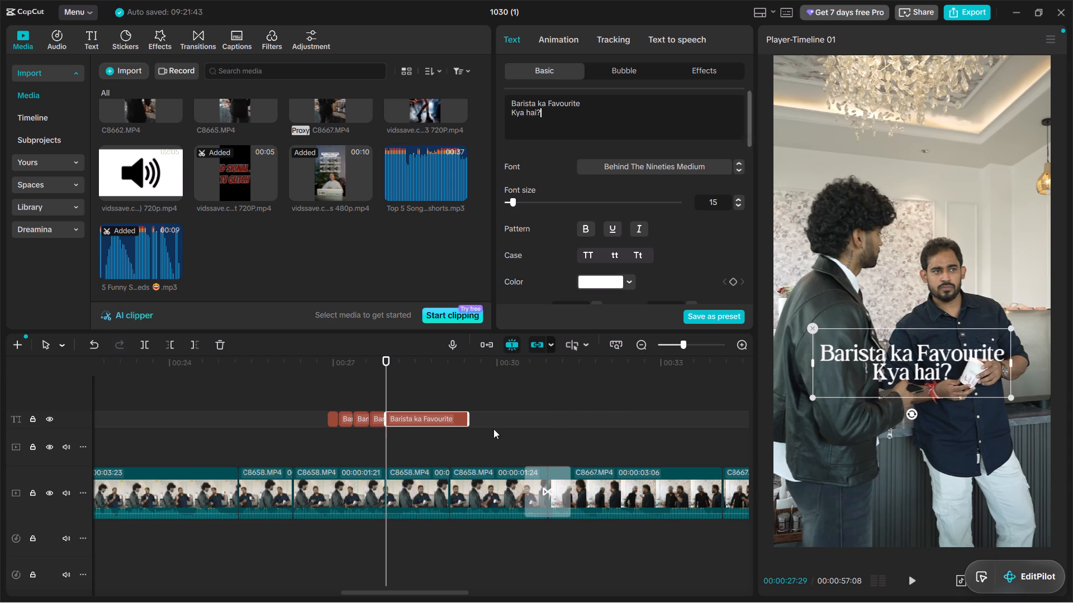
pyautogui.click(446, 417)
pyautogui.press('BackSpace')
# Replay the section from about 26 seconds to check the word-by-word Barista captions against the dialogue.
pyautogui.click(298, 446)
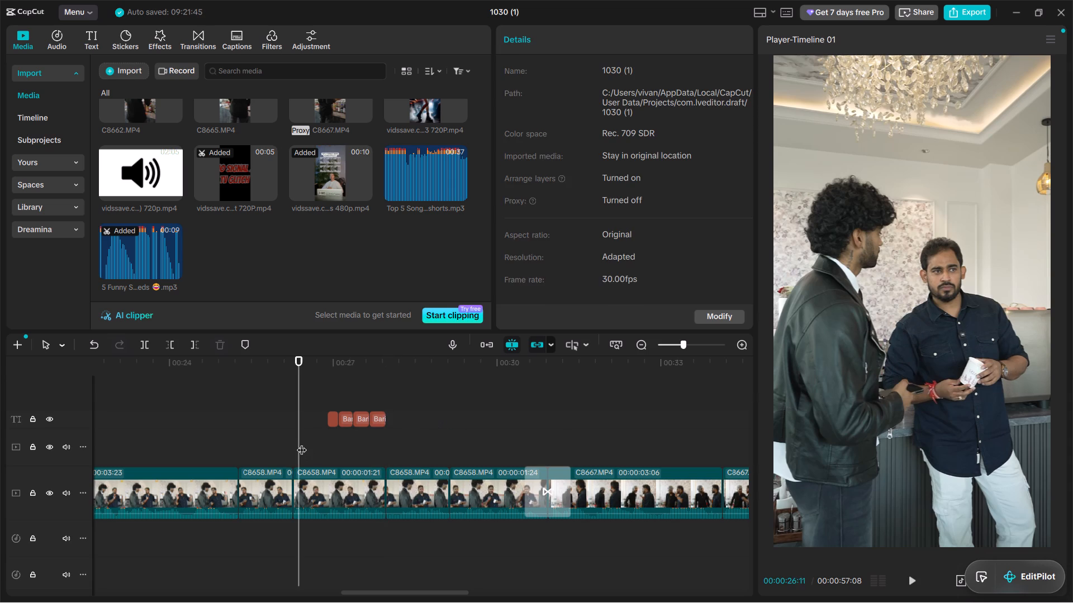
pyautogui.press('space')
pyautogui.keyDown('alt'); pyautogui.scroll(3, 336, 422); pyautogui.keyUp('alt')
pyautogui.keyDown('alt'); pyautogui.scroll(-3, 338, 422); pyautogui.keyUp('alt')
pyautogui.keyDown('alt'); pyautogui.scroll(4, 338, 422); pyautogui.keyUp('alt')
pyautogui.keyDown('alt'); pyautogui.scroll(-2, 338, 422); pyautogui.keyUp('alt')
pyautogui.press('space')
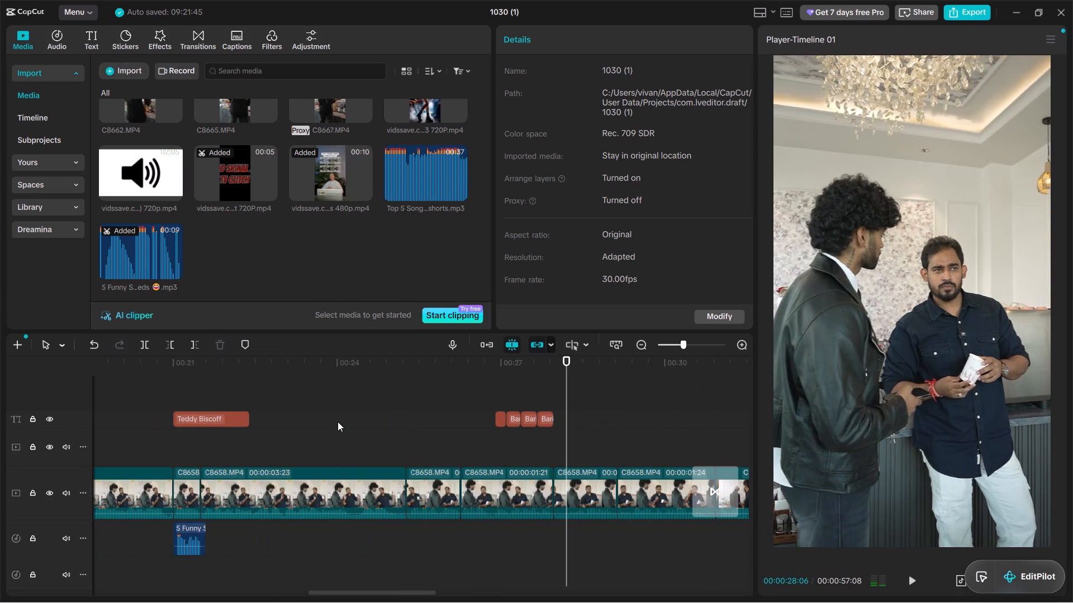
pyautogui.press('space')
pyautogui.keyDown('alt'); pyautogui.scroll(-1, 478, 430); pyautogui.keyUp('alt')
pyautogui.click(463, 422)
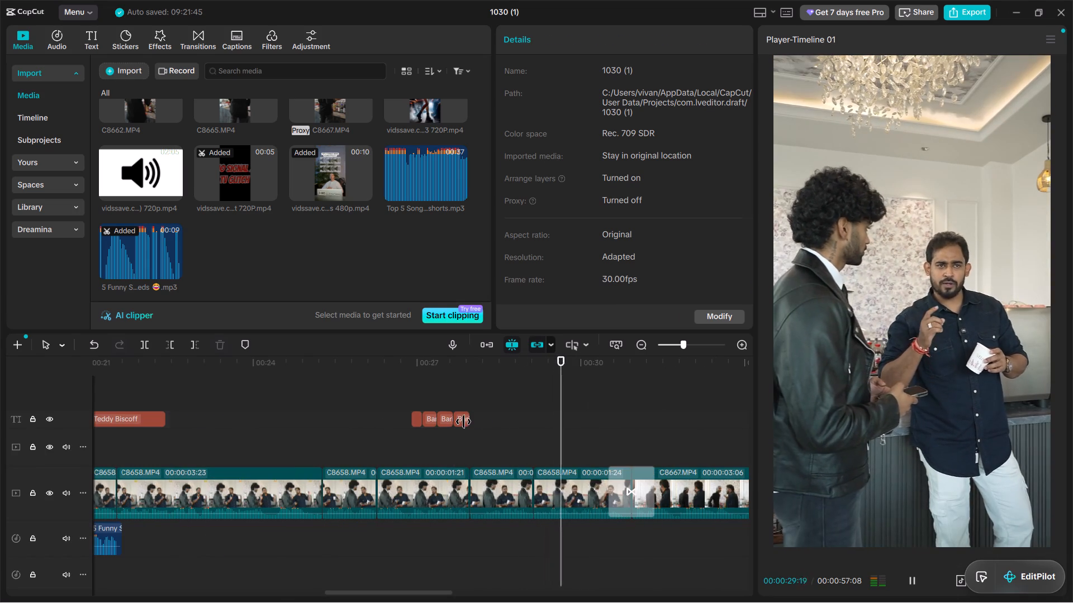
pyautogui.press('space')
pyautogui.click(439, 445)
pyautogui.press('space')
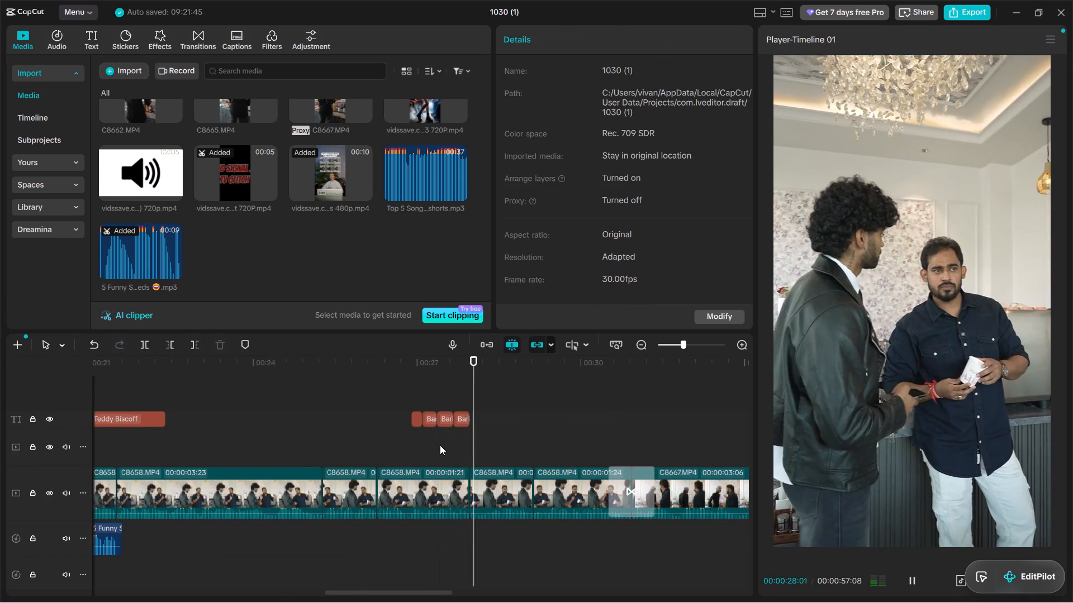
pyautogui.keyDown('alt'); pyautogui.scroll(-2, 440, 446); pyautogui.keyUp('alt')
pyautogui.keyDown('alt'); pyautogui.scroll(1, 440, 449); pyautogui.keyUp('alt')
pyautogui.press('space')
# Extend the end of the last "Barista ka Favourite Kya hai?" caption to about 28.4 seconds.
pyautogui.click(377, 422)
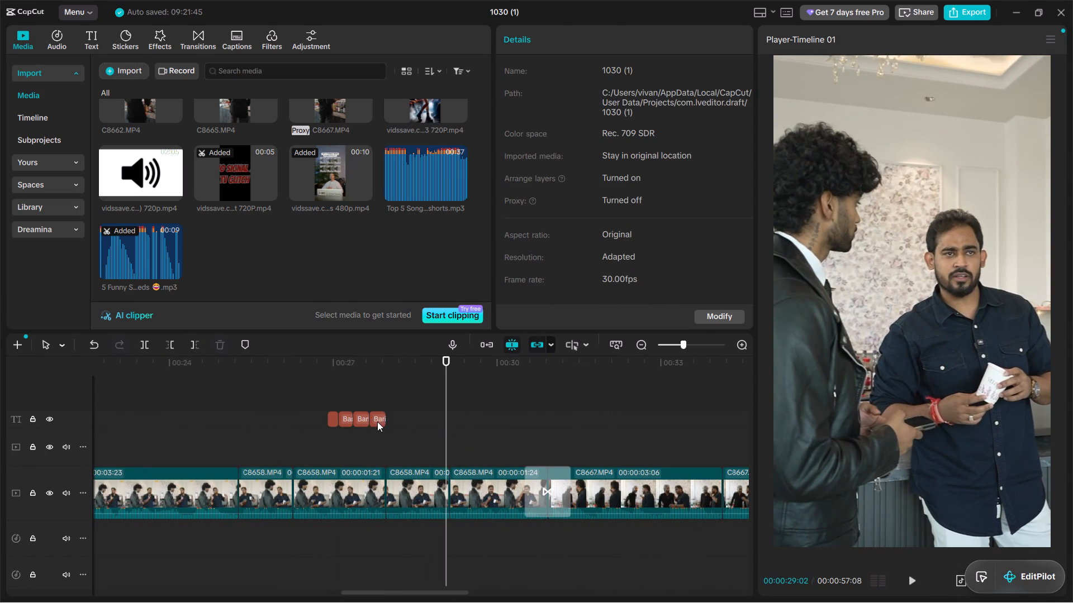
pyautogui.moveTo(388, 419); pyautogui.dragTo(411, 426)
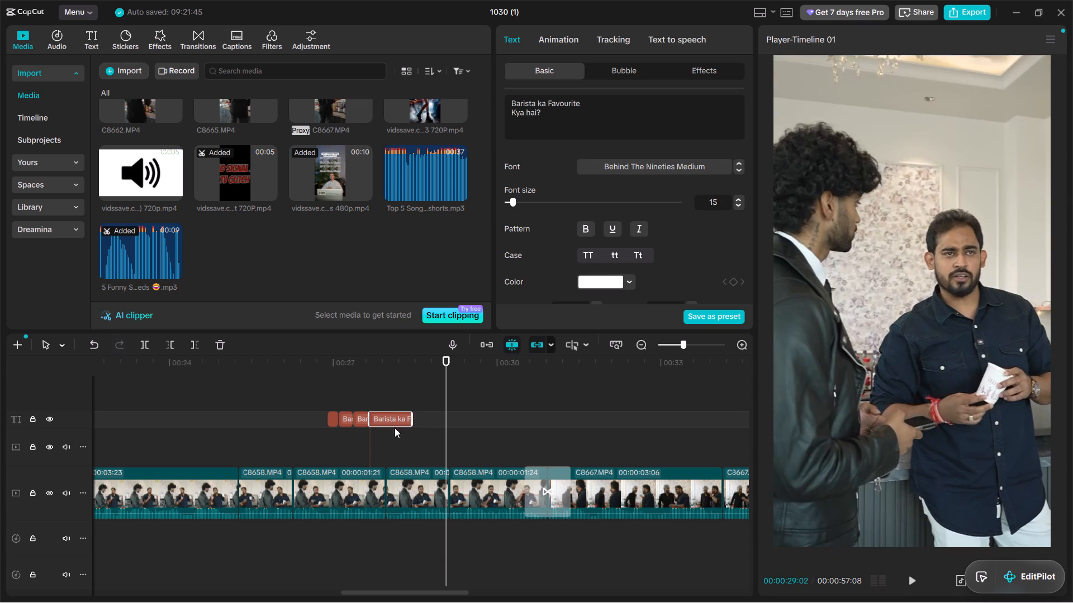
# Replay the extended last caption and the whole Barista caption sequence to check their timing.
pyautogui.click(379, 432)
pyautogui.press('space')
pyautogui.keyDown('alt'); pyautogui.scroll(3, 393, 438); pyautogui.keyUp('alt')
pyautogui.keyDown('alt'); pyautogui.scroll(-4, 394, 439); pyautogui.keyUp('alt')
pyautogui.keyDown('alt'); pyautogui.scroll(3, 394, 439); pyautogui.keyUp('alt')
pyautogui.keyDown('alt'); pyautogui.scroll(-1, 394, 439); pyautogui.keyUp('alt')
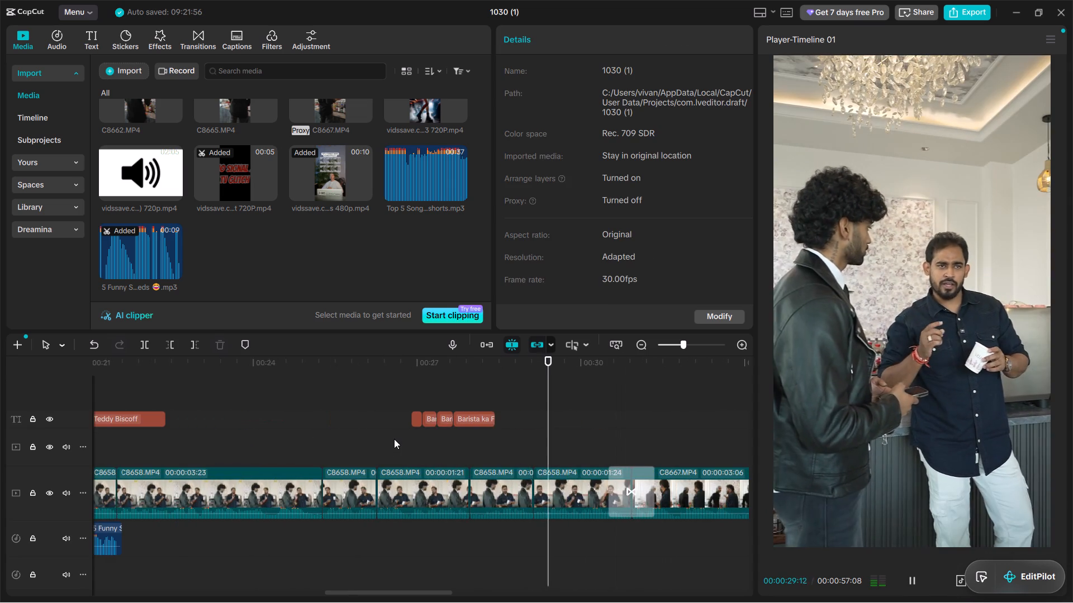
pyautogui.keyDown('alt'); pyautogui.scroll(-1, 401, 448); pyautogui.keyUp('alt')
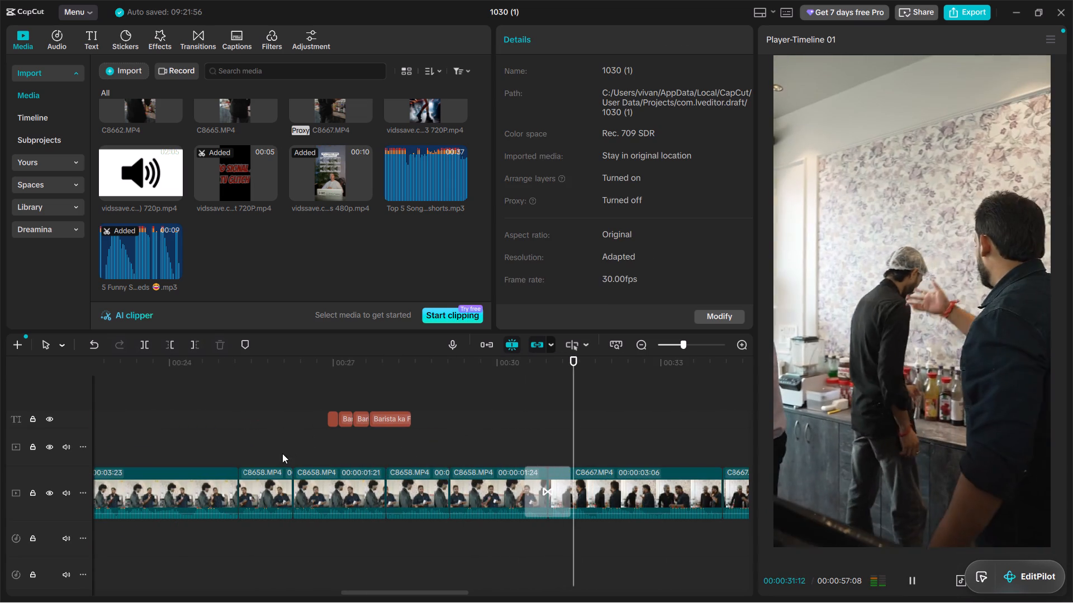
pyautogui.click(286, 442)
pyautogui.press('space')
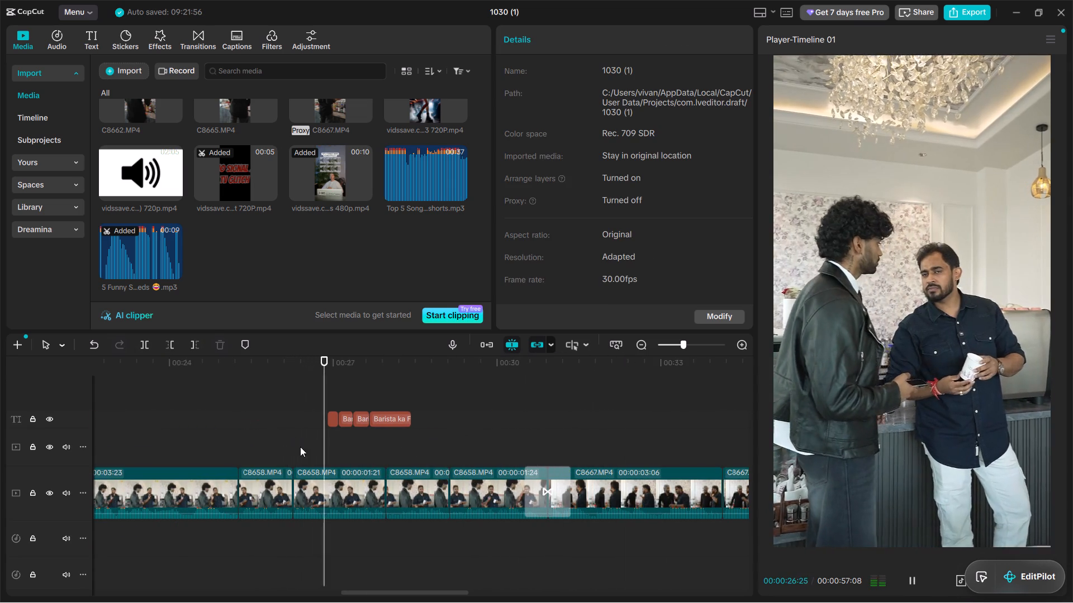
pyautogui.press('space')
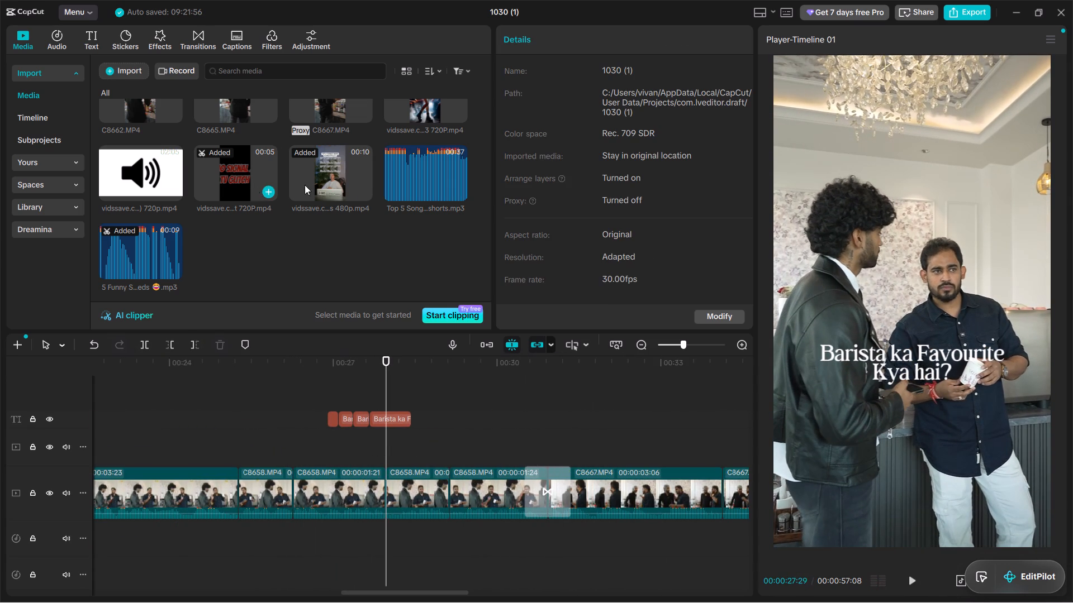
# Preview the imported sound-effect files in the media library to choose one for the barista scene.
pyautogui.click(415, 159)
pyautogui.click(150, 243)
pyautogui.click(243, 168)
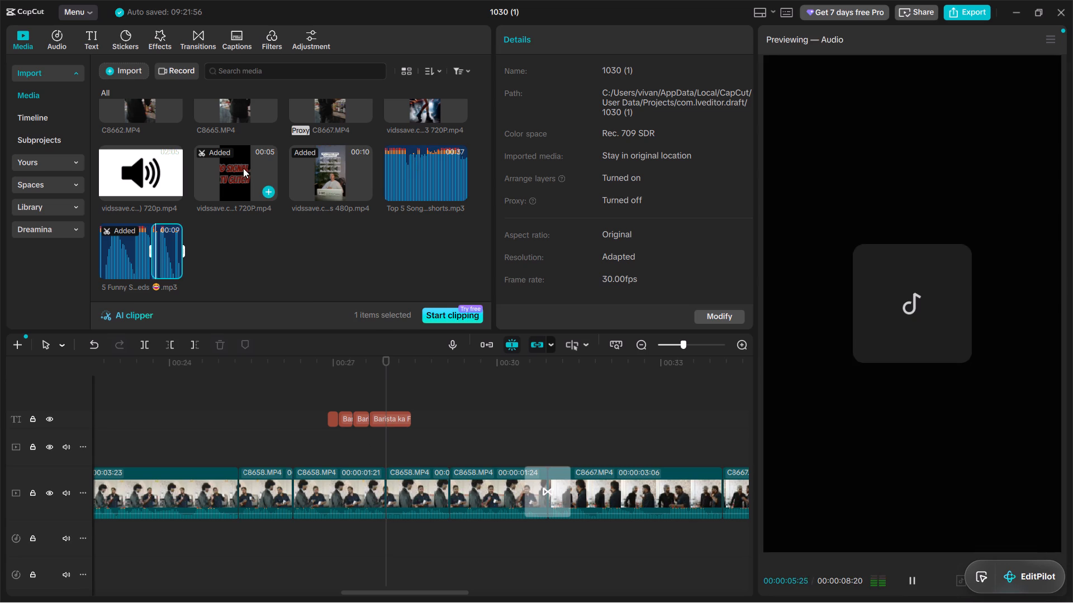
pyautogui.moveTo(245, 170); pyautogui.dragTo(133, 167)
pyautogui.click(136, 167)
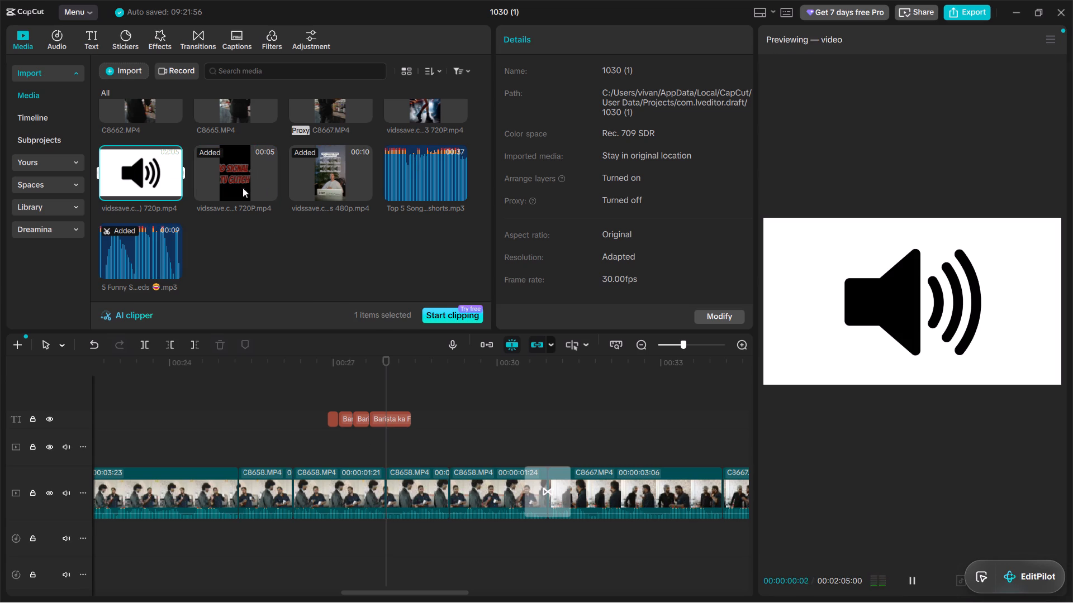
pyautogui.click(340, 175)
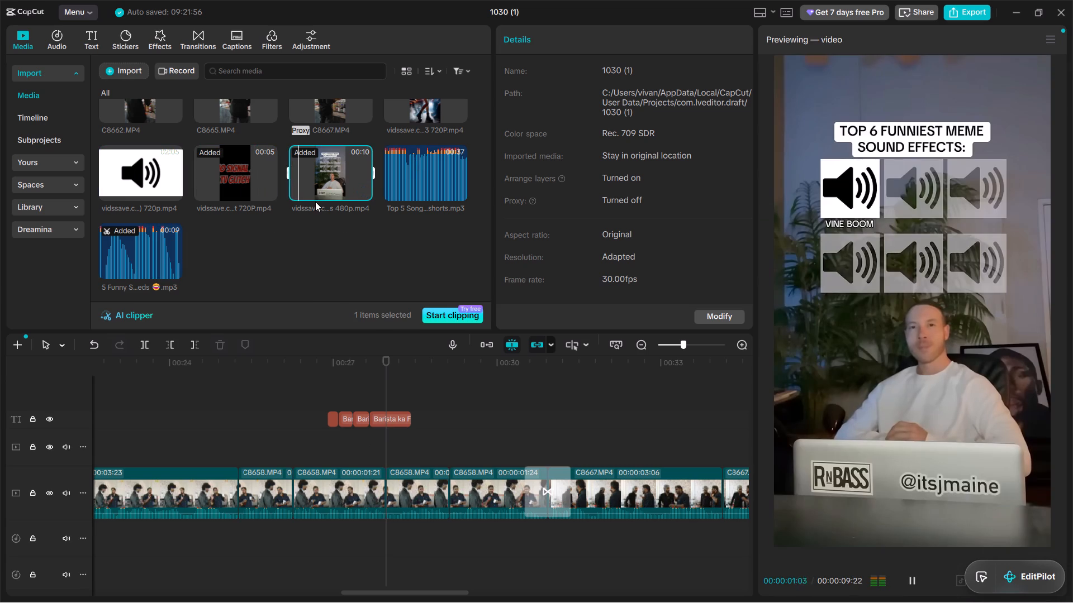
pyautogui.press('space')
# Place the "Top 6 Funniest Meme Sound Effects" video above the main clips at 27:29 and test its sound.
pyautogui.moveTo(339, 176); pyautogui.dragTo(411, 554)
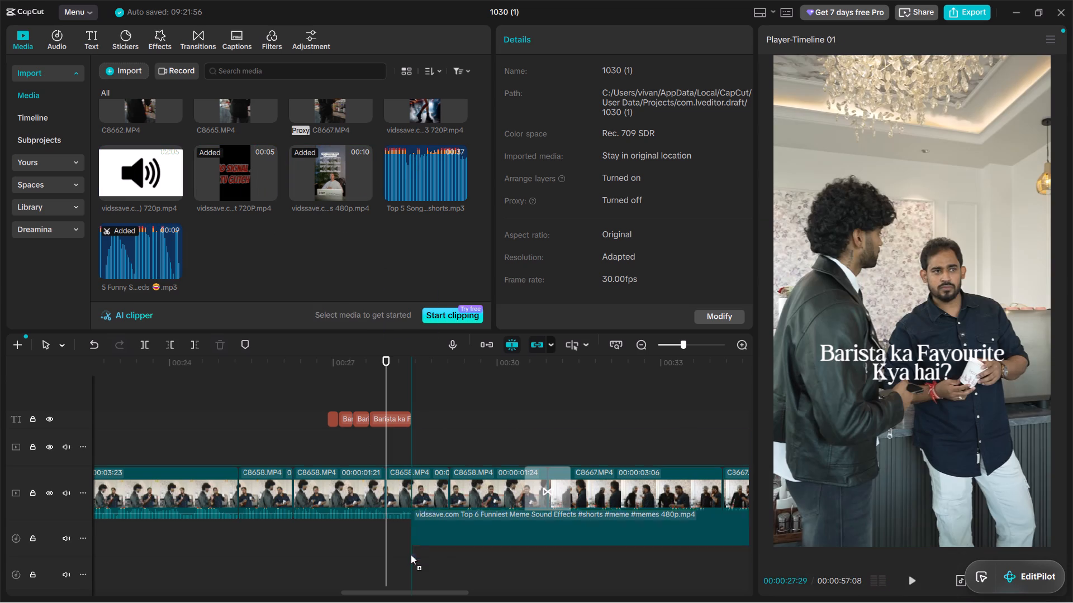
pyautogui.moveTo(411, 554); pyautogui.dragTo(385, 543)
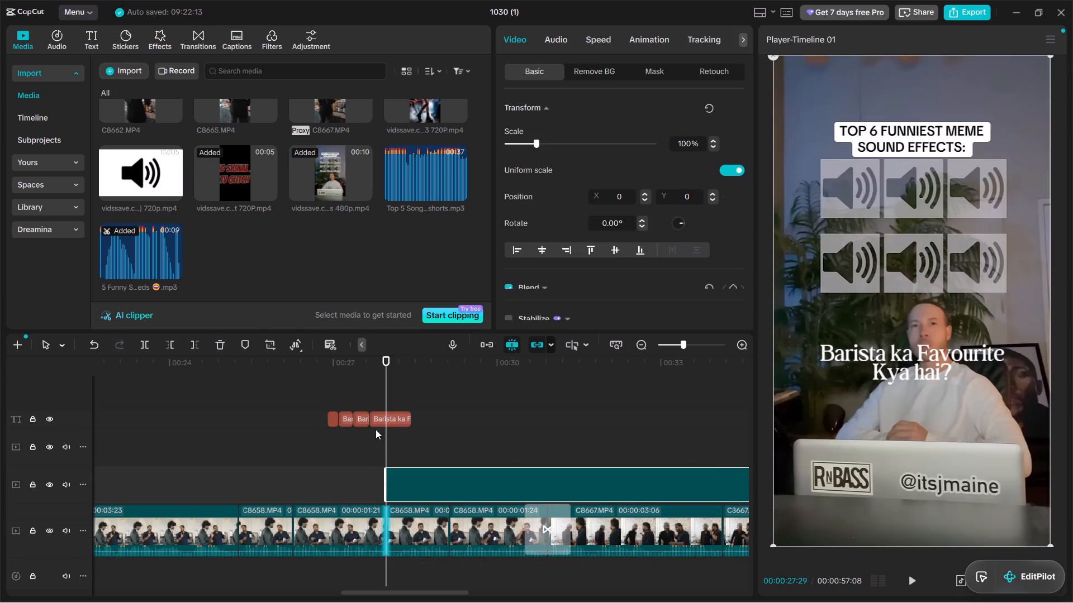
pyautogui.click(348, 452)
pyautogui.press('space')
pyautogui.press('space')
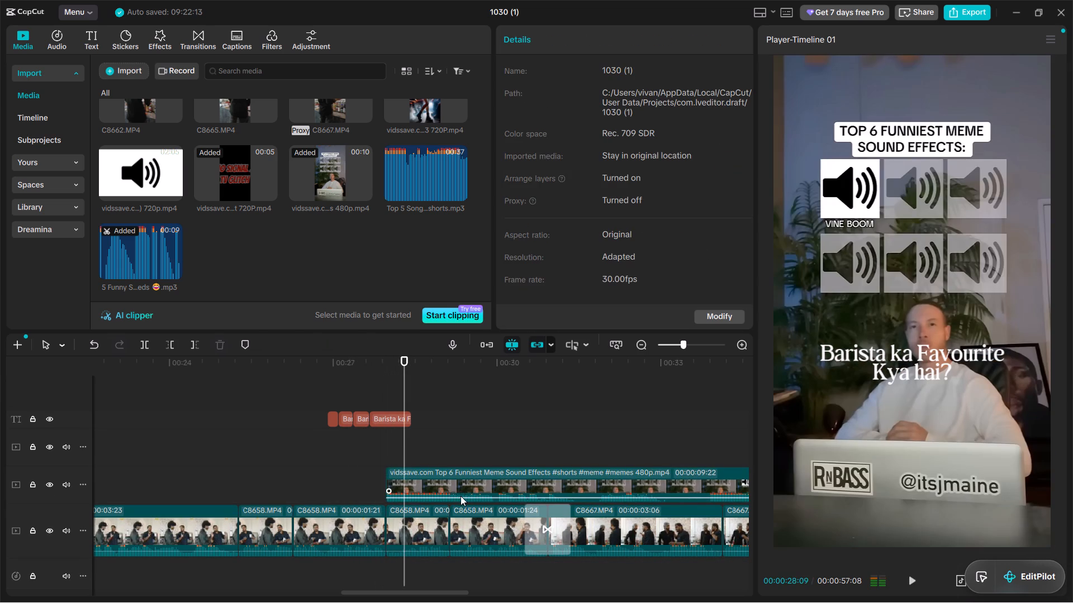
# Extract the audio from the "Top 6 Funniest Meme Sound Effects" clip and delete its video part.
pyautogui.rightClick(450, 482)
pyautogui.click(507, 250)
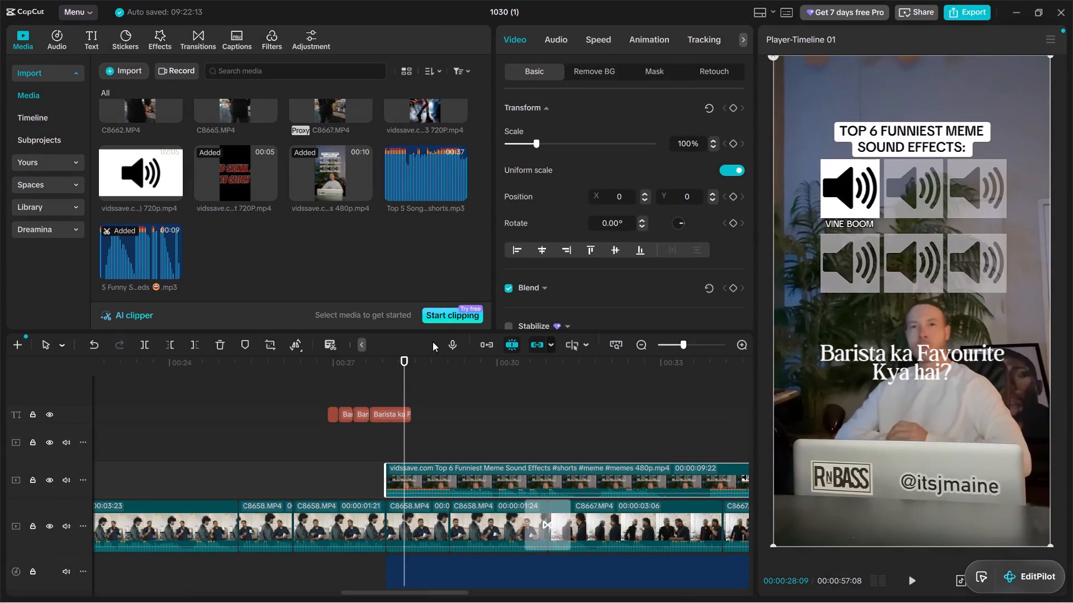
pyautogui.click(421, 480)
pyautogui.press('BackSpace')
# Play the section from 26:27 to hear how the meme sound effects fit the dialogue and the transition.
pyautogui.click(325, 444)
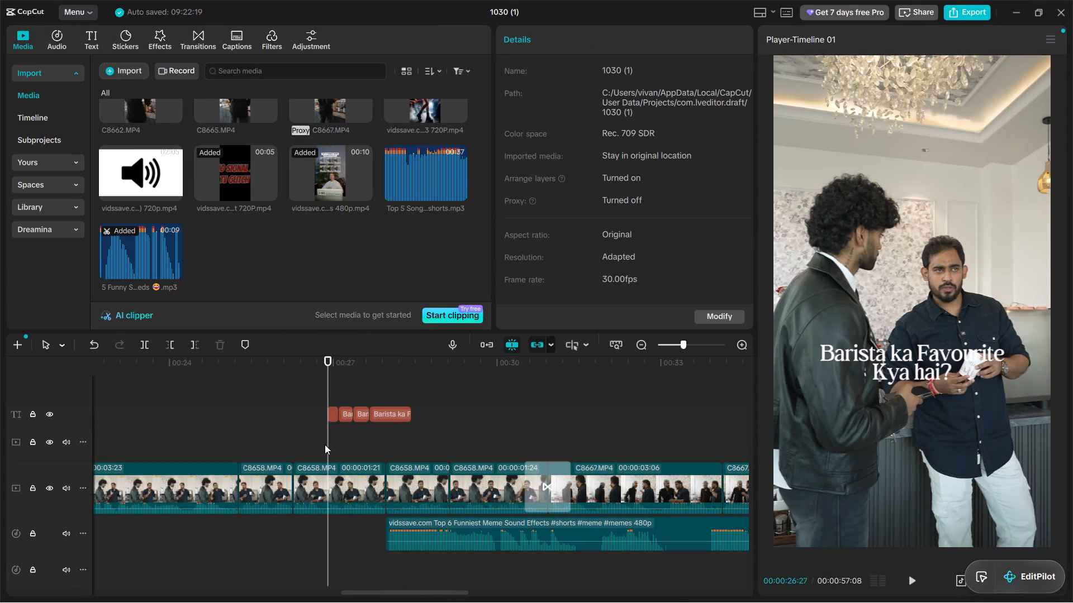
pyautogui.press('space')
pyautogui.keyDown('alt'); pyautogui.scroll(3, 409, 487); pyautogui.keyUp('alt')
pyautogui.keyDown('alt'); pyautogui.scroll(-4, 409, 487); pyautogui.keyUp('alt')
pyautogui.press('space')
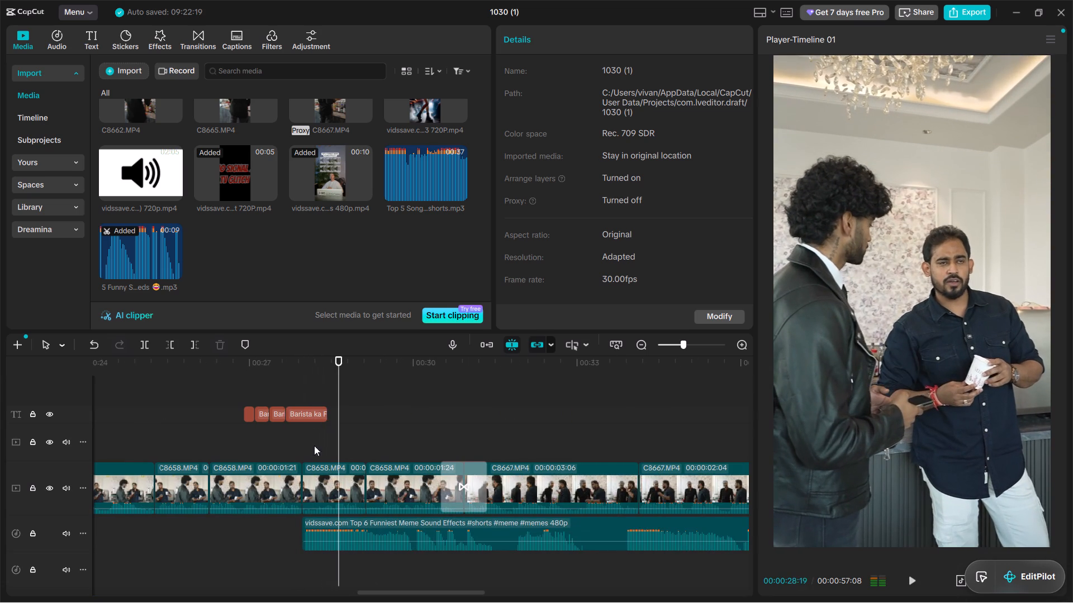
pyautogui.keyDown('ctrl'); pyautogui.scroll(8, 330, 422); pyautogui.keyUp('ctrl')
pyautogui.press('space')
pyautogui.keyDown('alt'); pyautogui.scroll(-2, 463, 491); pyautogui.keyUp('alt')
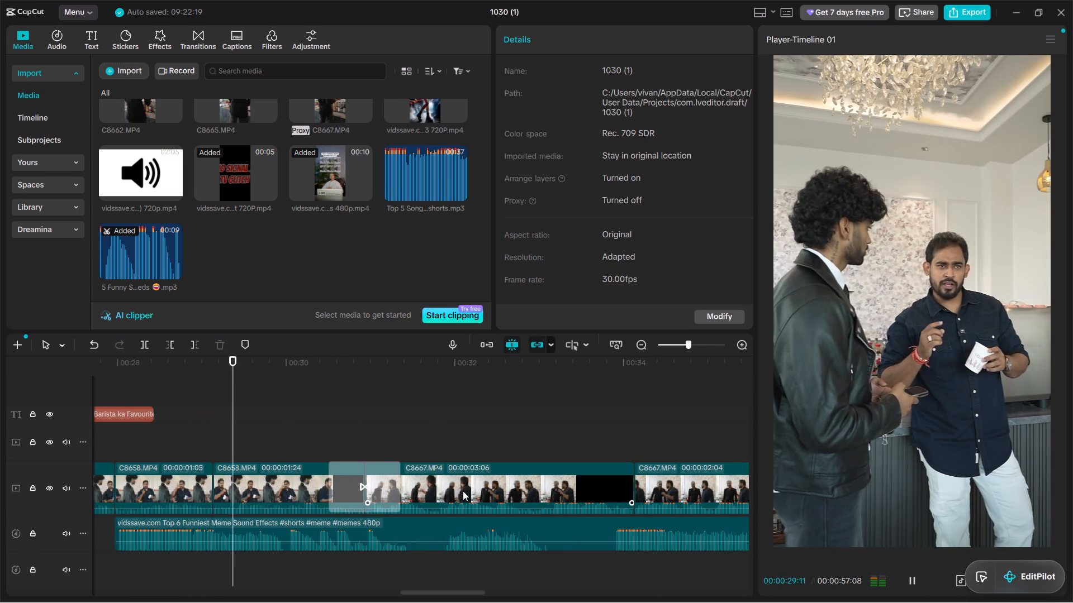
pyautogui.keyDown('ctrl'); pyautogui.scroll(-7, 334, 486); pyautogui.keyUp('ctrl')
pyautogui.press('space')
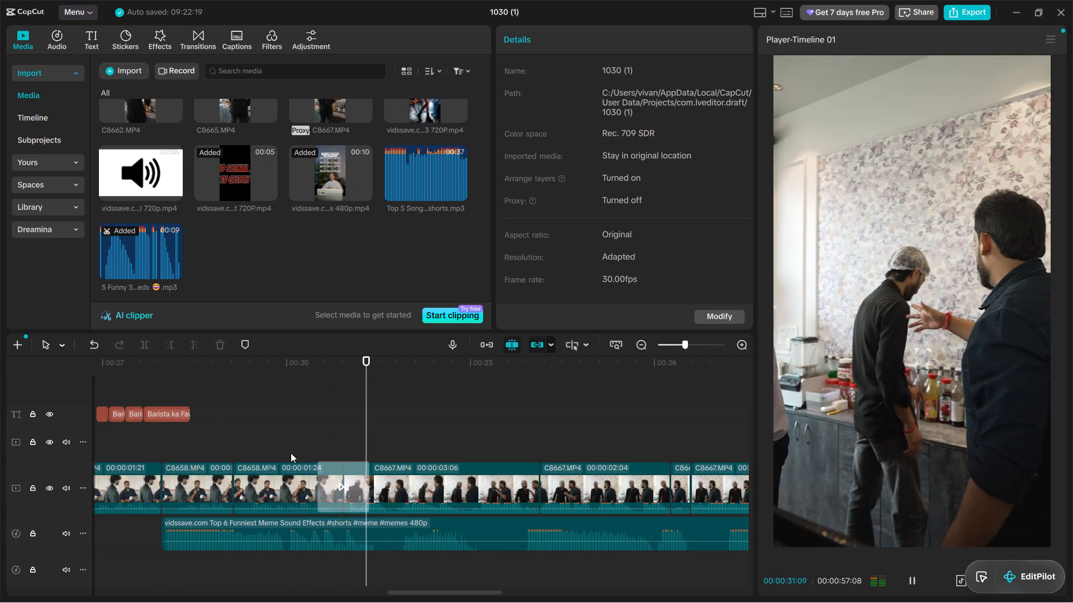
# Split the extracted meme audio at 30:00.
pyautogui.click(299, 441)
pyautogui.moveTo(299, 441); pyautogui.dragTo(287, 436)
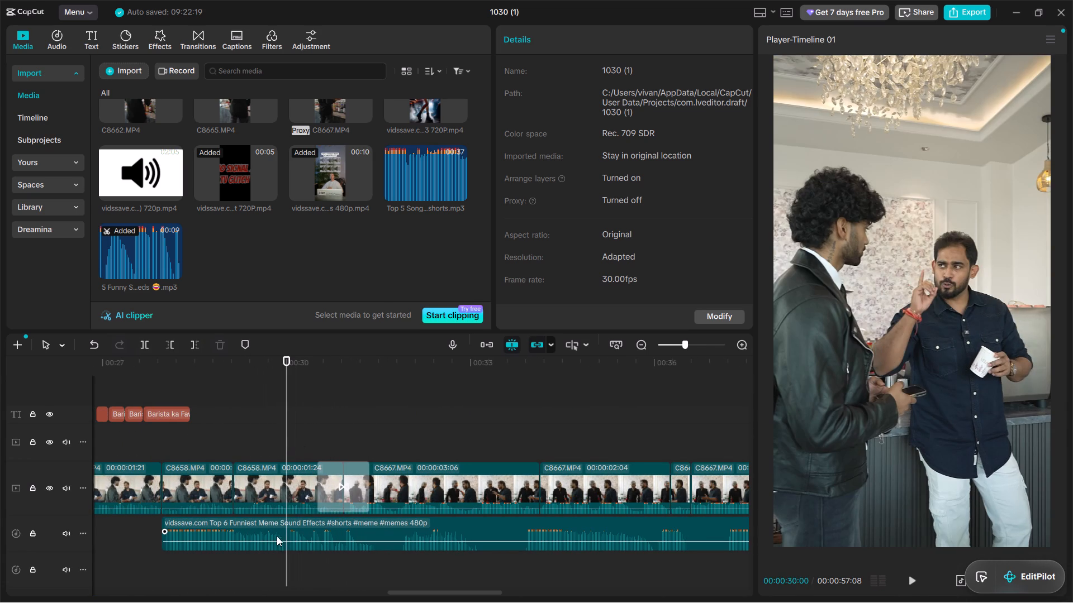
pyautogui.click(277, 536)
pyautogui.hotkey('ctrl', 'b')
# Move the first meme audio part slightly earlier, to start at about 27.8 seconds, and check its timing.
pyautogui.keyDown('alt'); pyautogui.scroll(1, 200, 527); pyautogui.keyUp('alt')
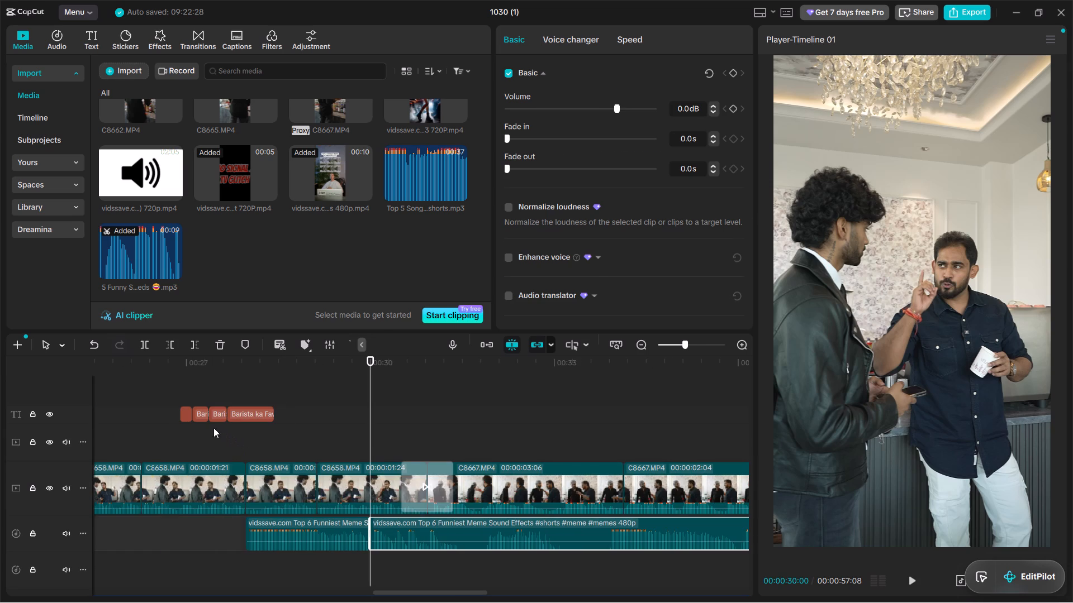
pyautogui.click(213, 428)
pyautogui.keyDown('ctrl'); pyautogui.scroll(8, 204, 430); pyautogui.keyUp('ctrl')
pyautogui.press('space')
pyautogui.press('space')
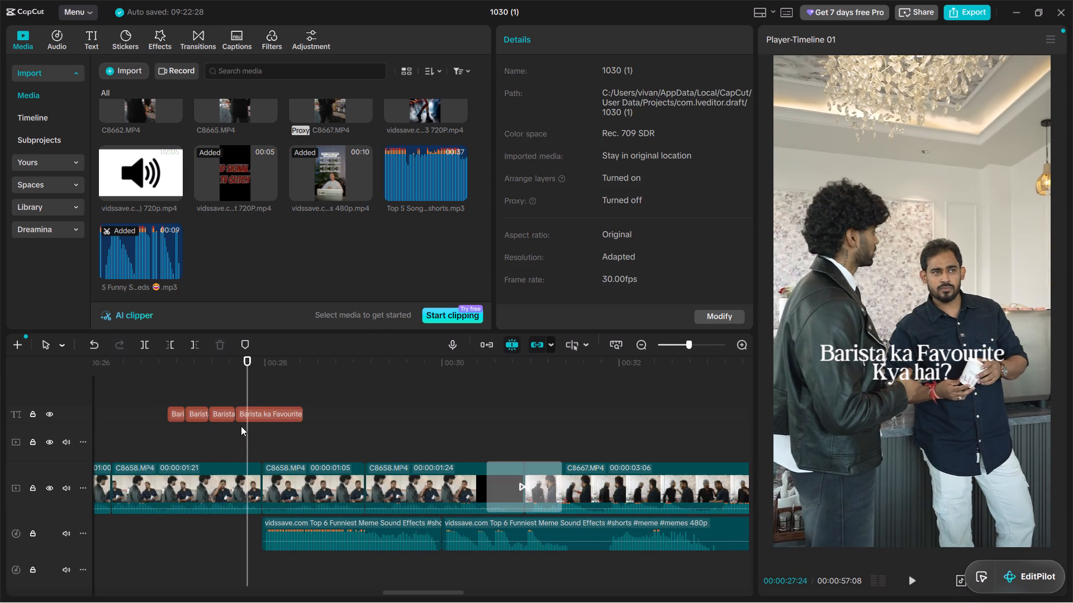
pyautogui.click(238, 425)
pyautogui.press('space')
pyautogui.press('space')
pyautogui.moveTo(288, 535); pyautogui.dragTo(273, 533)
pyautogui.press('space')
pyautogui.press('space')
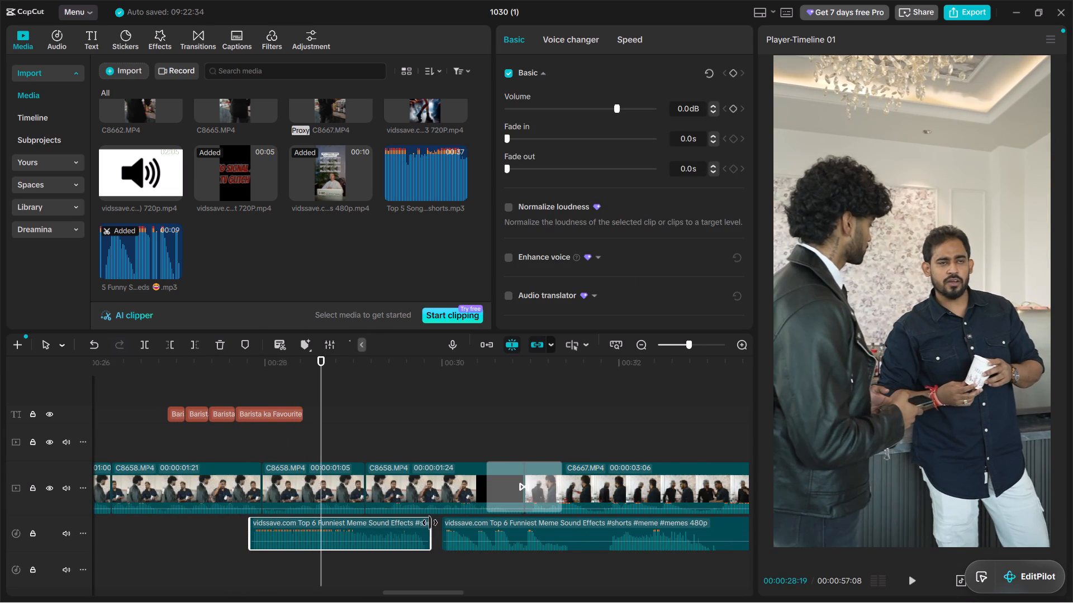
# Lower the volume of the first meme audio part to -6.8 dB.
pyautogui.moveTo(599, 109); pyautogui.dragTo(602, 114)
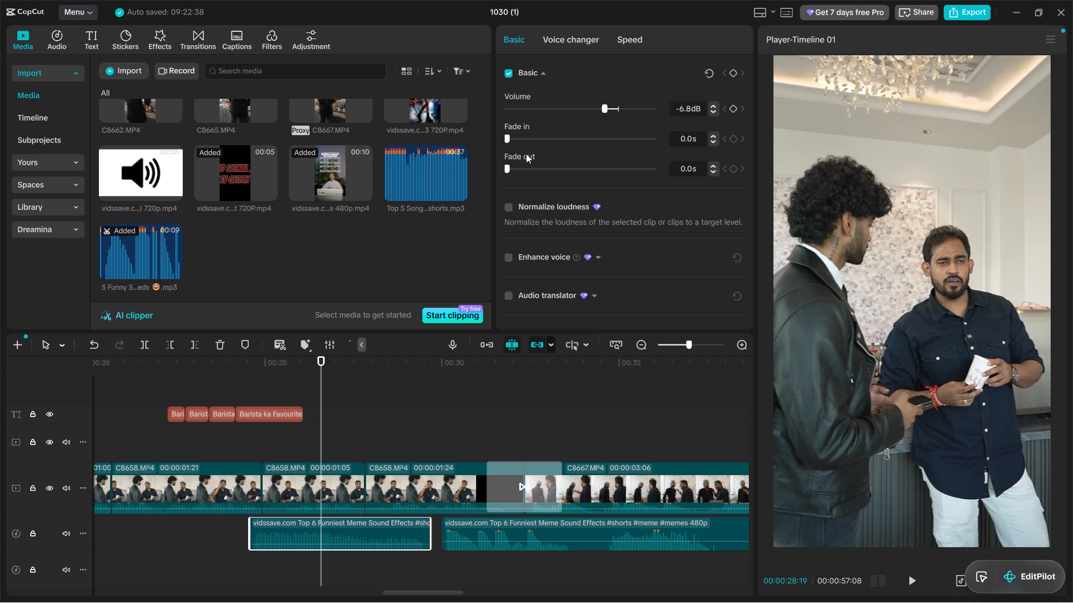
# Replay from the Barista captions past the transition to listen to both meme audio parts.
pyautogui.click(238, 441)
pyautogui.click(215, 435)
pyautogui.press('space')
pyautogui.keyDown('alt'); pyautogui.scroll(5, 282, 471); pyautogui.keyUp('alt')
pyautogui.keyDown('alt'); pyautogui.scroll(-5, 287, 470); pyautogui.keyUp('alt')
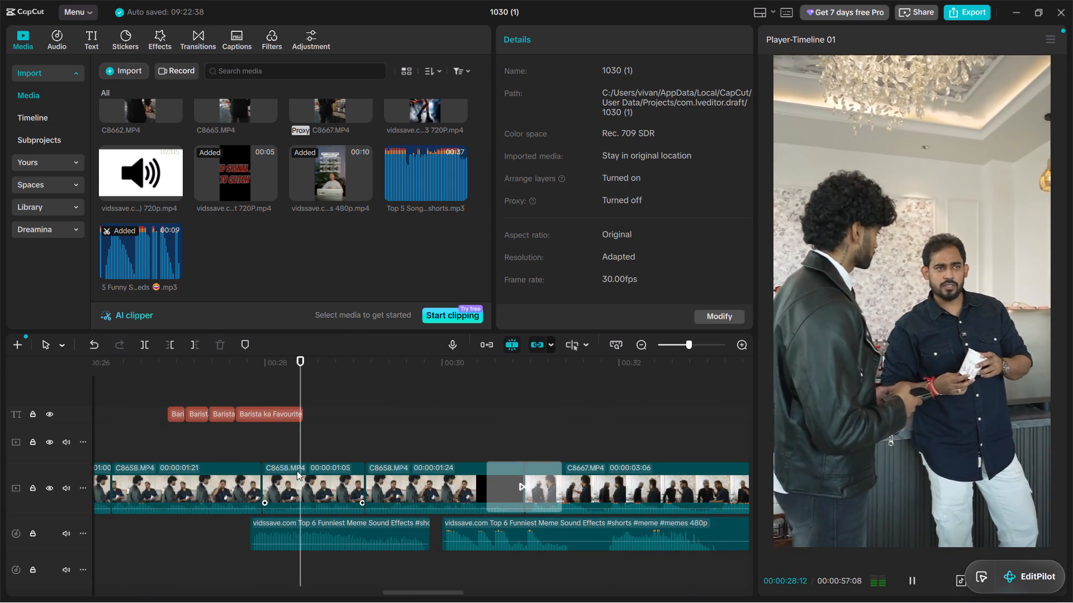
pyautogui.keyDown('alt'); pyautogui.scroll(-2, 392, 522); pyautogui.keyUp('alt')
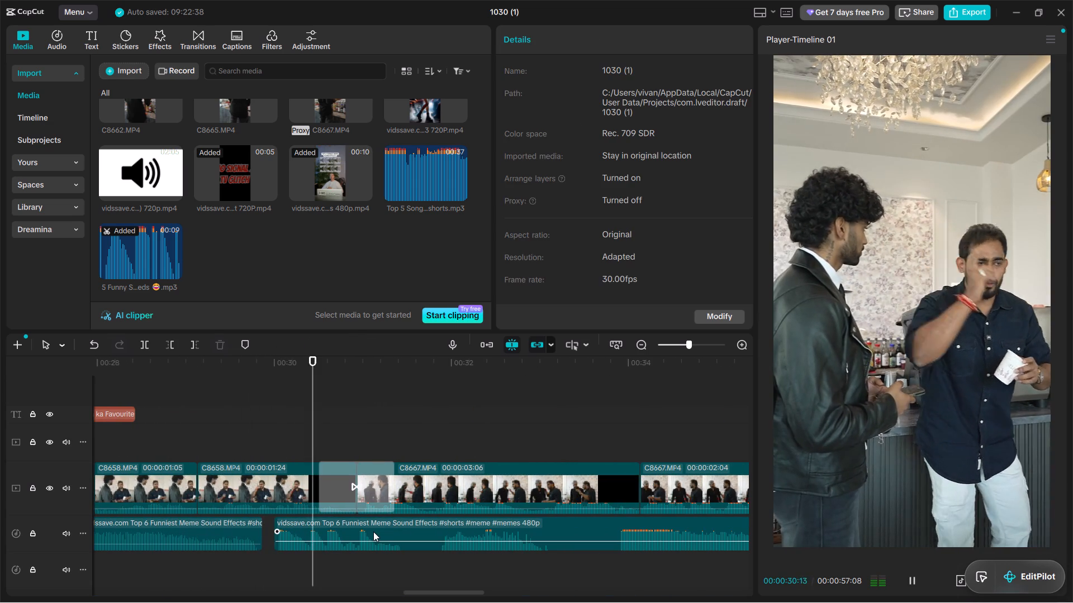
pyautogui.press('space')
pyautogui.press('space')
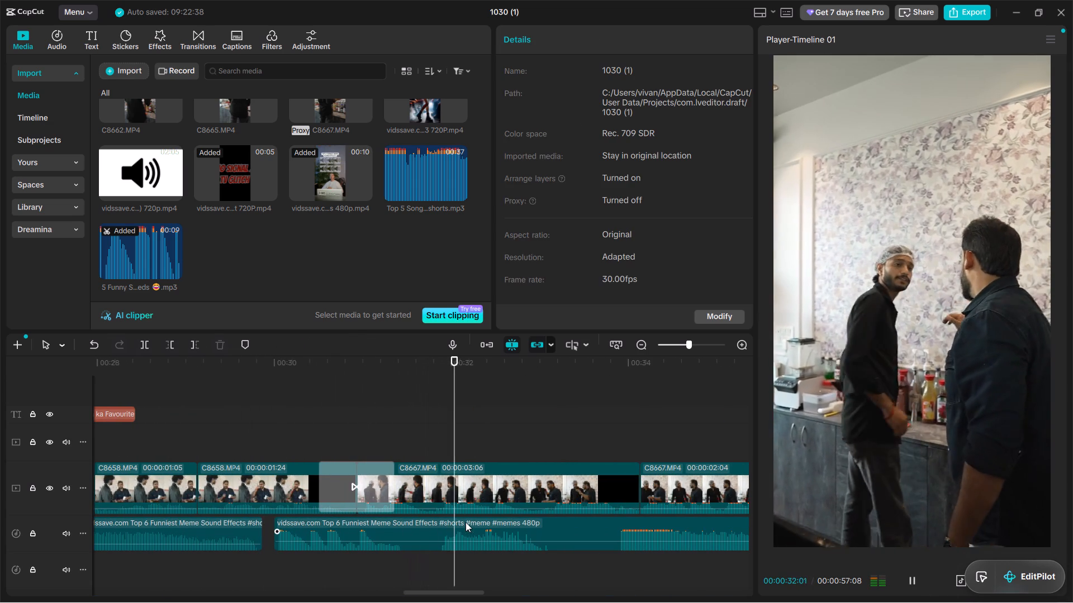
pyautogui.press('space')
# Split the second meme audio part at about 31.5 seconds.
pyautogui.click(426, 559)
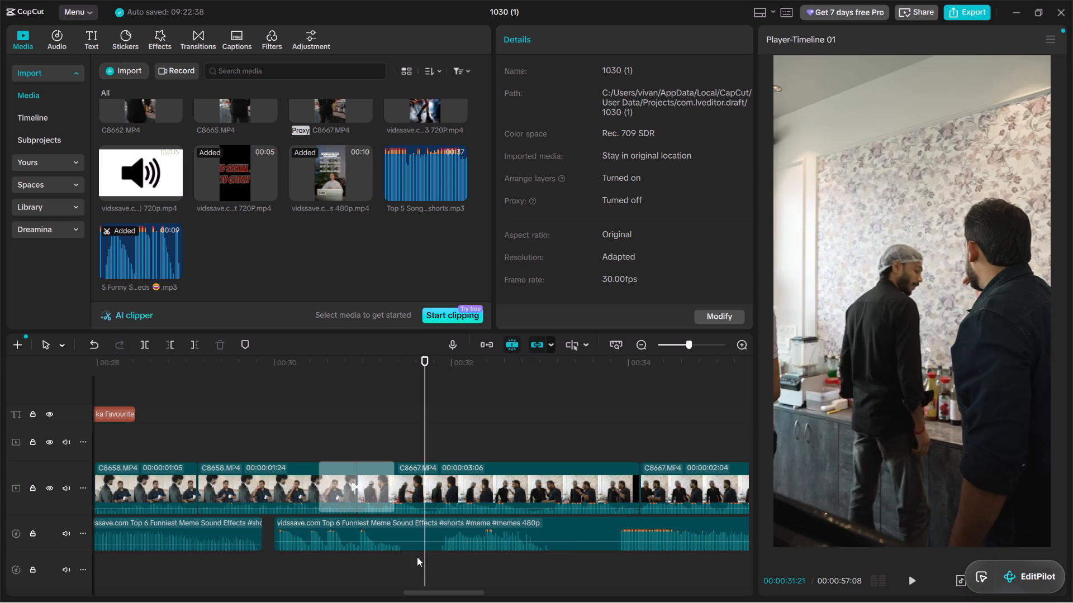
pyautogui.click(412, 557)
pyautogui.keyDown('ctrl'); pyautogui.click(428, 536); pyautogui.keyUp('ctrl')
pyautogui.hotkey('ctrl', 'b')
# Split the remaining meme audio at 33:26 and delete the part between the last two cuts.
pyautogui.press('space')
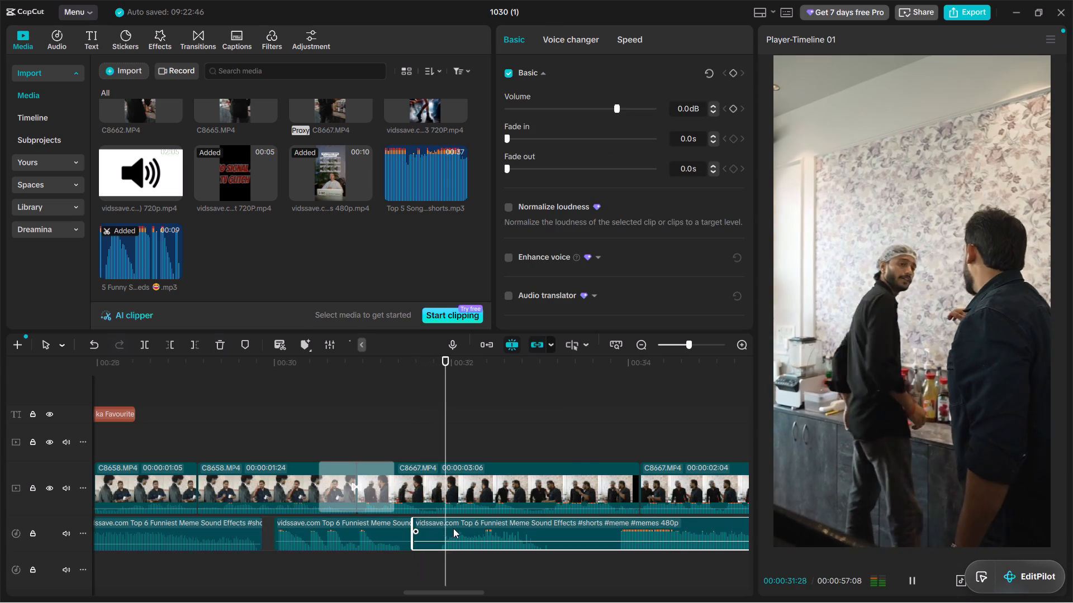
pyautogui.keyDown('alt'); pyautogui.scroll(-2, 453, 528); pyautogui.keyUp('alt')
pyautogui.keyDown('ctrl'); pyautogui.scroll(-13, 453, 528); pyautogui.keyUp('ctrl')
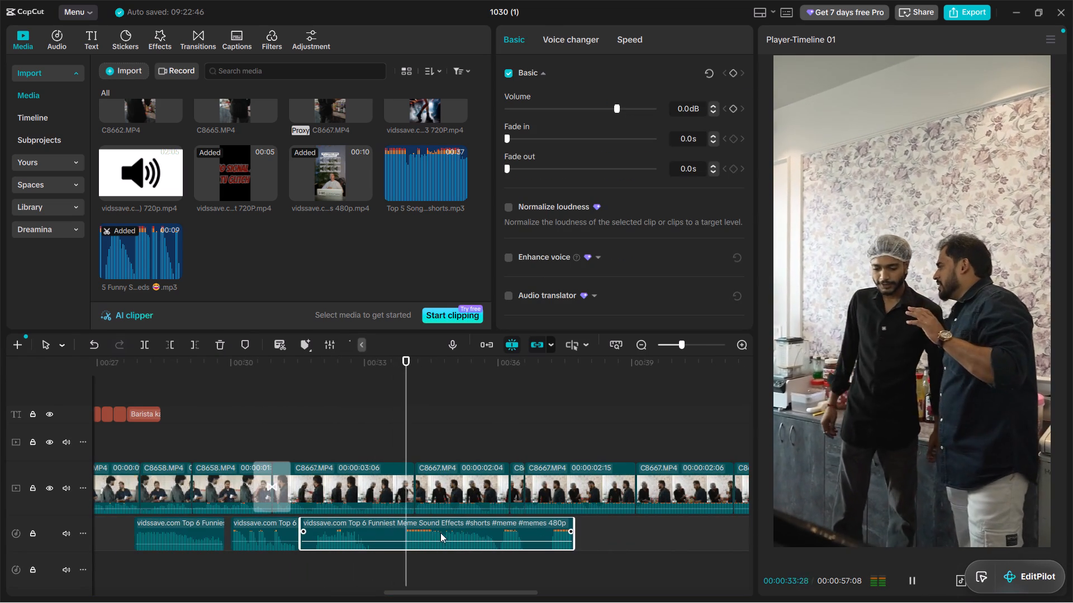
pyautogui.press('space')
pyautogui.press('space')
pyautogui.press('space')
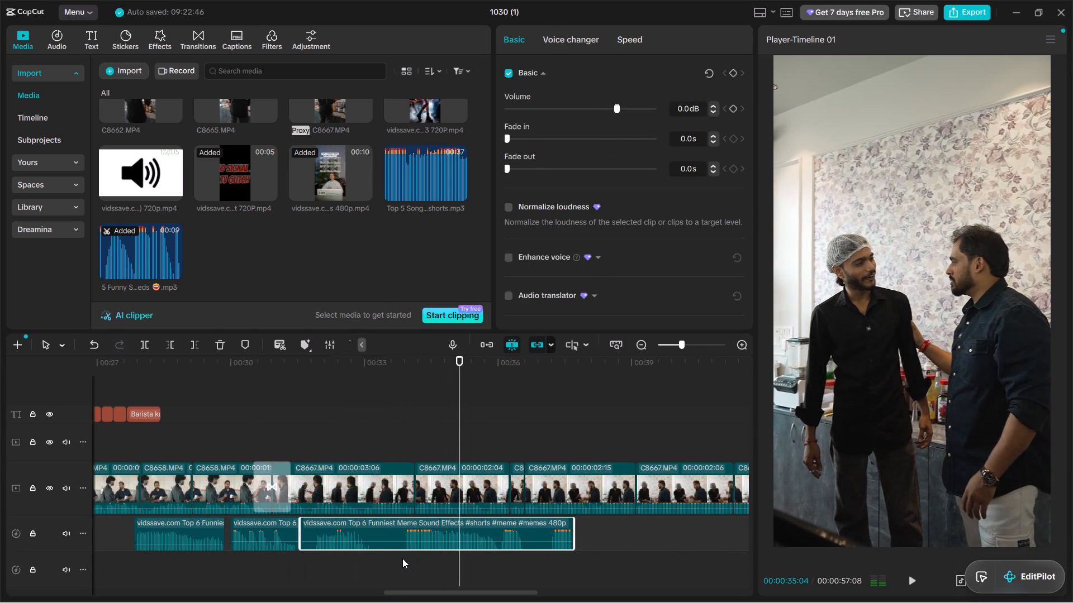
pyautogui.click(402, 558)
pyautogui.keyDown('ctrl'); pyautogui.click(392, 534); pyautogui.keyUp('ctrl')
pyautogui.hotkey('ctrl', 'b')
pyautogui.keyDown('ctrl'); pyautogui.click(369, 533); pyautogui.keyUp('ctrl')
pyautogui.press('BackSpace')
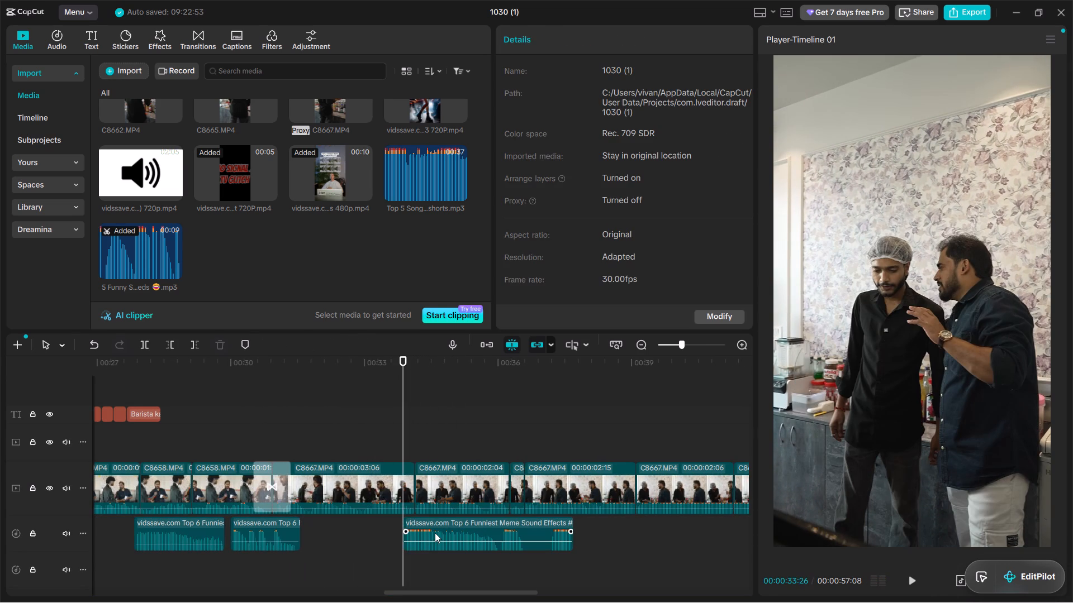
# Move the last meme audio part later, to start at about 35.9 seconds, matching it to the playback.
pyautogui.press('space')
pyautogui.press('space')
pyautogui.click(436, 533)
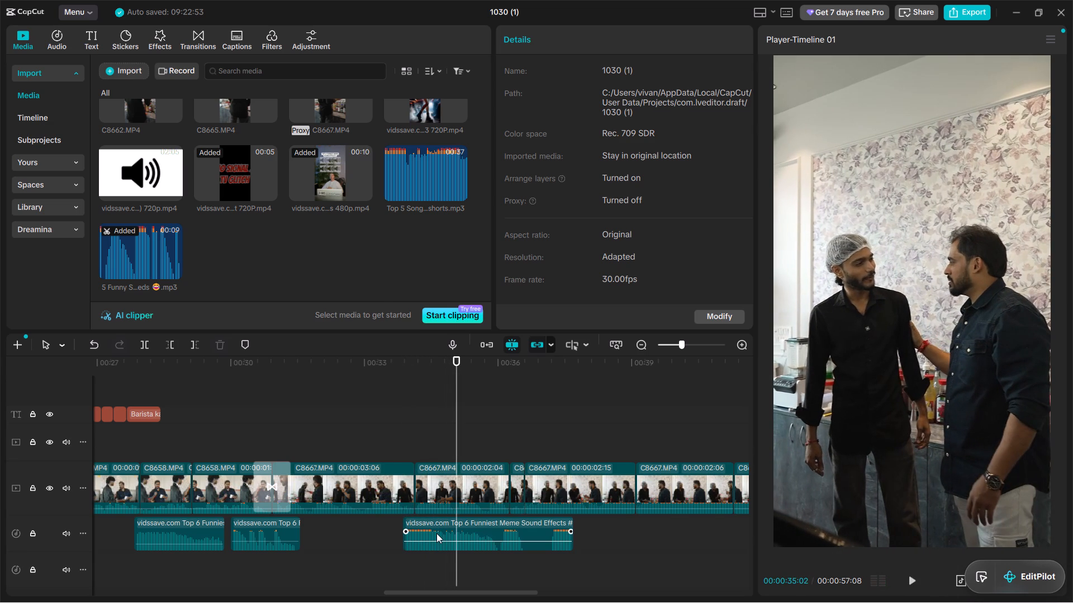
pyautogui.press('space')
pyautogui.press('space')
pyautogui.moveTo(437, 533); pyautogui.dragTo(530, 533)
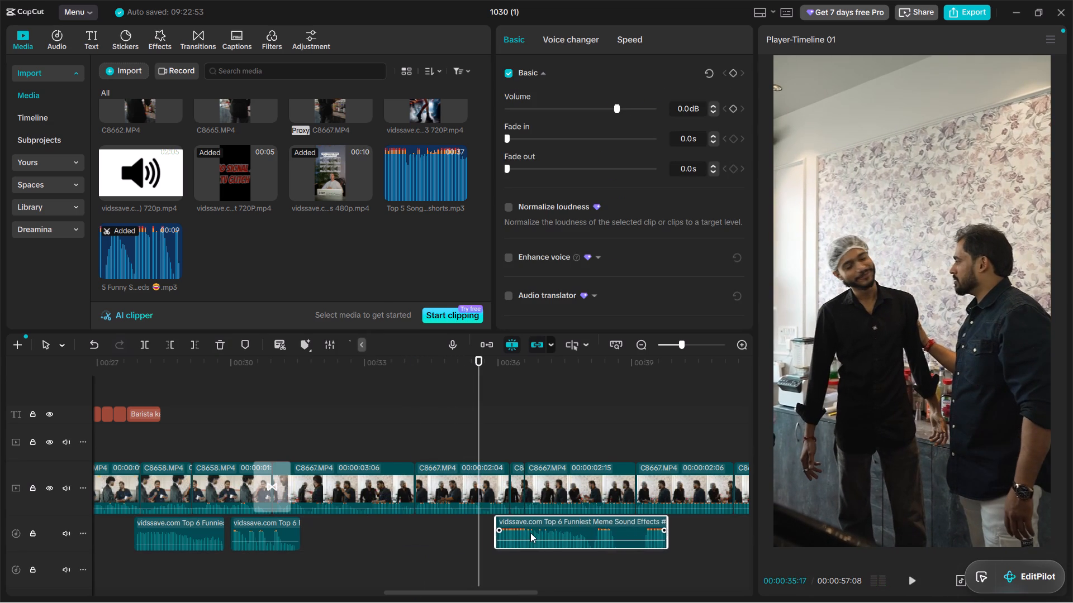
pyautogui.moveTo(530, 533); pyautogui.dragTo(513, 533)
pyautogui.press('space')
pyautogui.press('space')
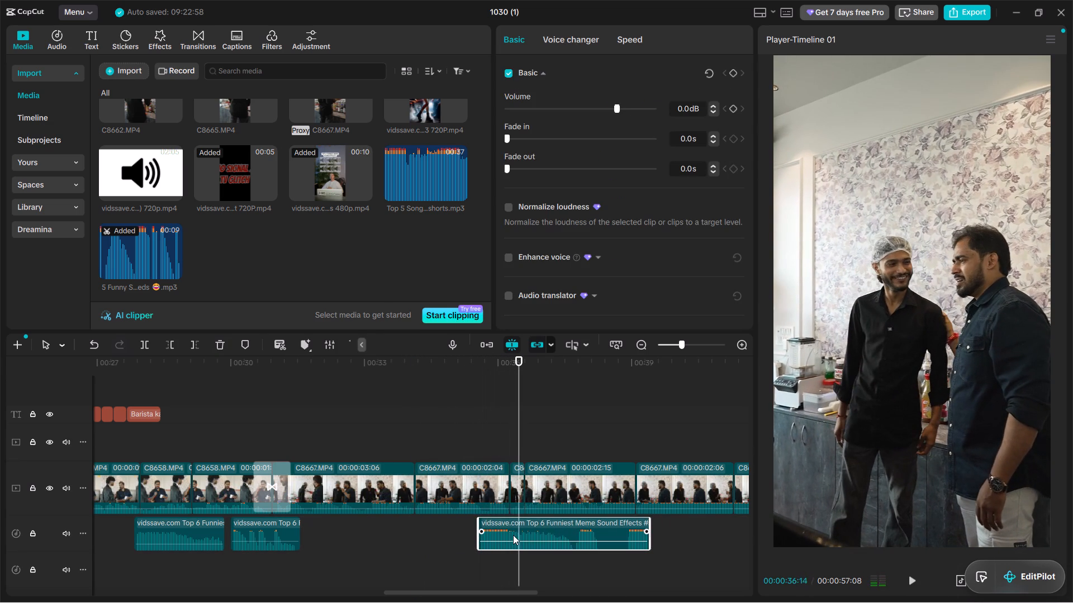
pyautogui.moveTo(513, 535); pyautogui.dragTo(526, 537)
# Replay from 35:18 to check the moved meme audio against the kitchen conversation.
pyautogui.click(485, 545)
pyautogui.click(479, 545)
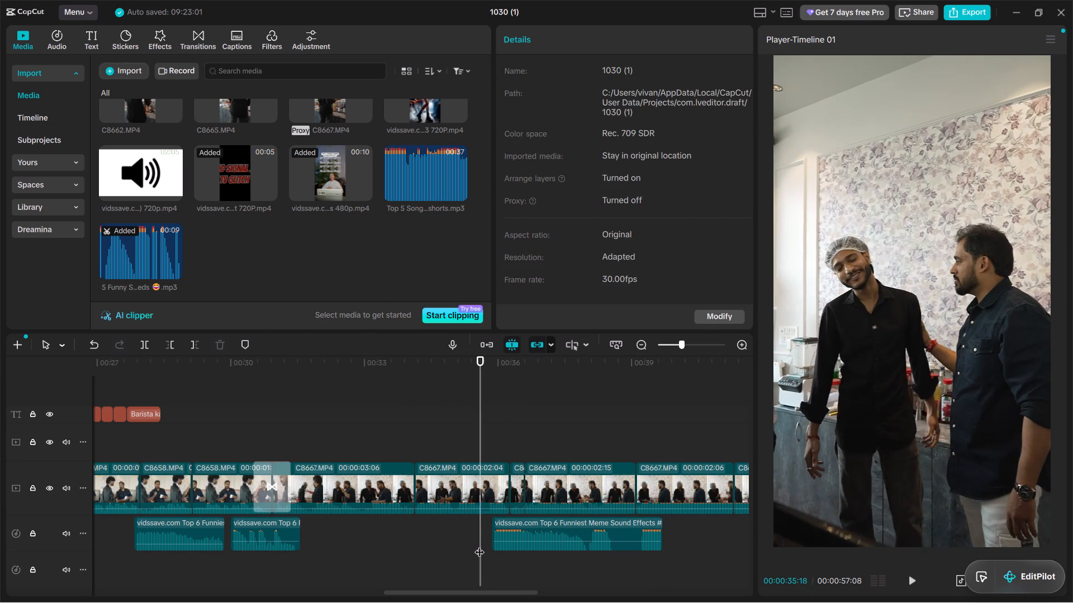
pyautogui.press('space')
pyautogui.press('space')
pyautogui.press('space')
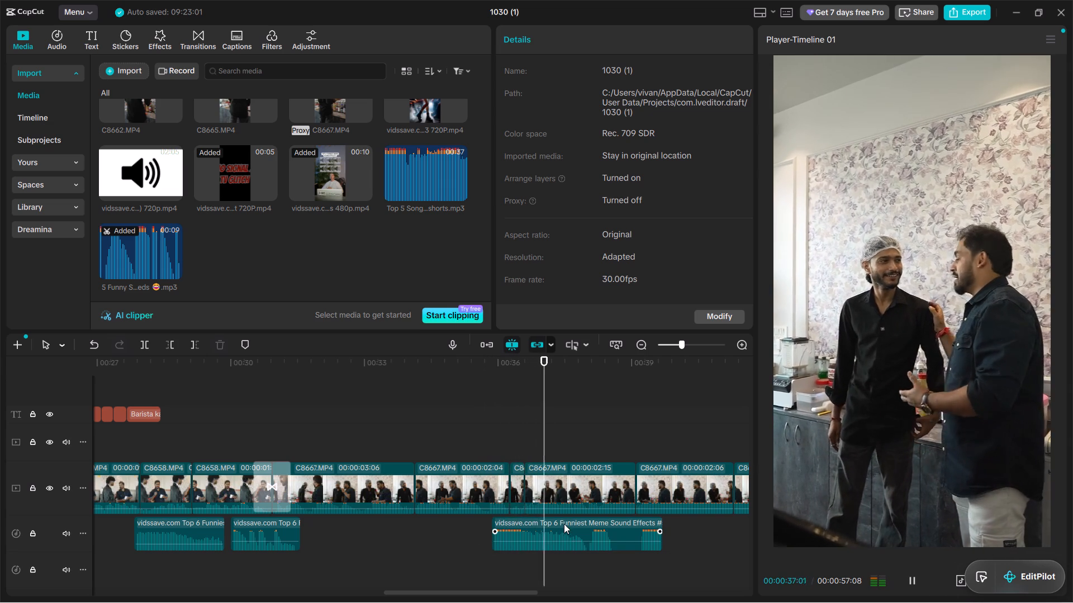
pyautogui.click(569, 528)
pyautogui.press('space')
pyautogui.press('space')
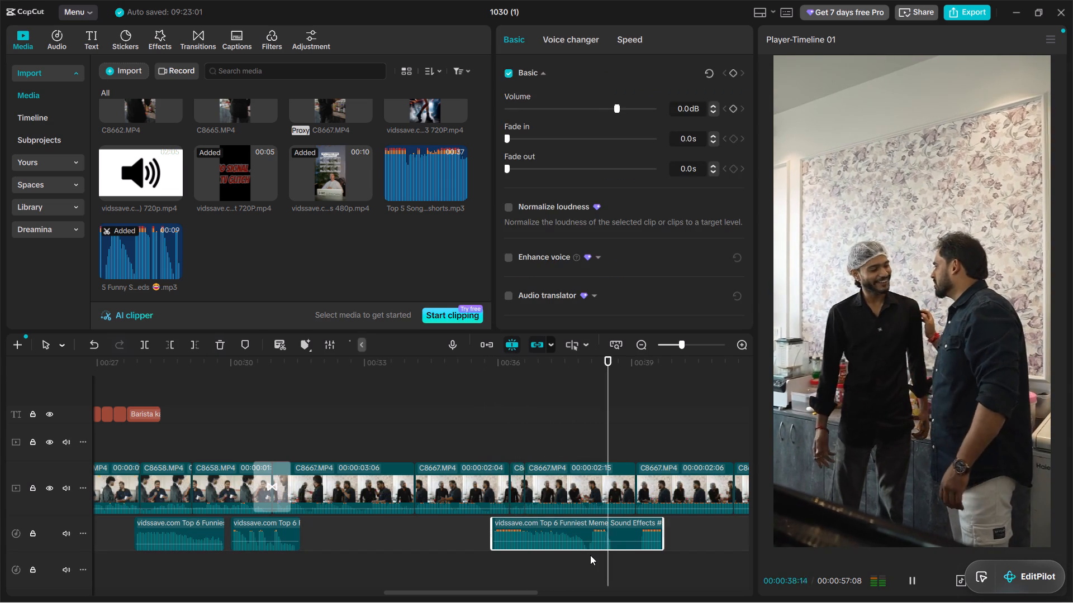
# Split the last meme audio part at 39:03 and 38:00 and delete the section between the cuts.
pyautogui.click(590, 555)
pyautogui.moveTo(590, 555); pyautogui.dragTo(626, 567)
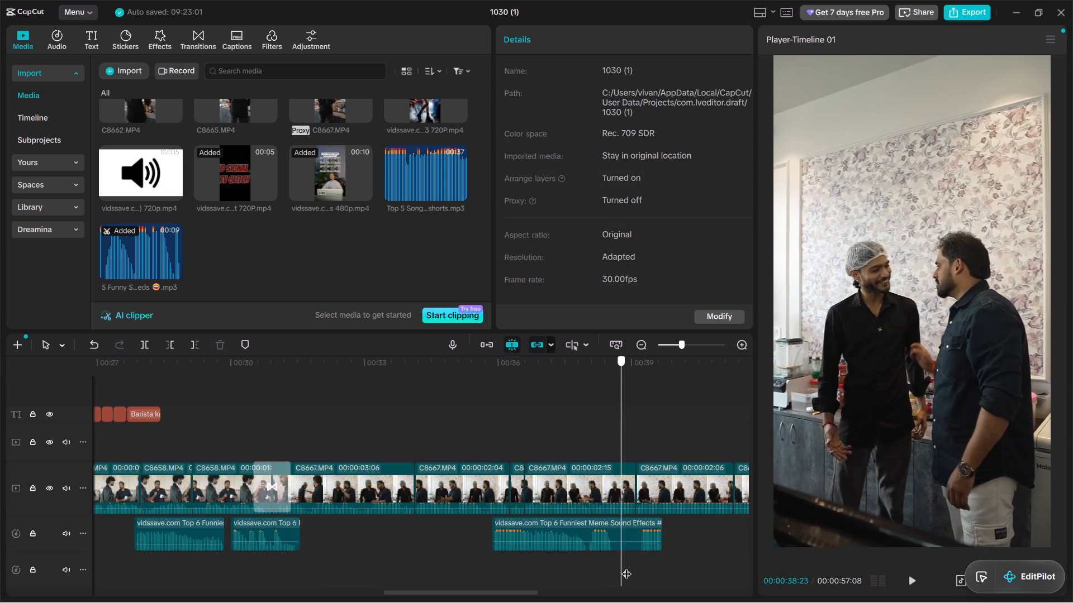
pyautogui.moveTo(626, 567); pyautogui.dragTo(627, 567)
pyautogui.press('space')
pyautogui.click(639, 562)
pyautogui.keyDown('ctrl'); pyautogui.click(634, 535); pyautogui.keyUp('ctrl')
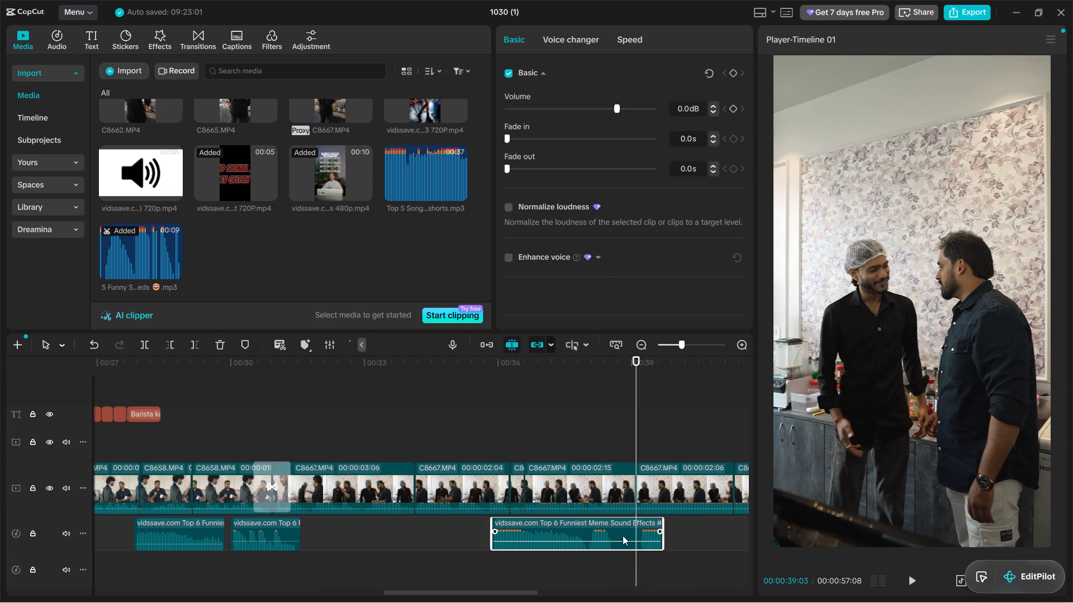
pyautogui.hotkey('ctrl', 'b')
pyautogui.keyDown('ctrl'); pyautogui.click(604, 535); pyautogui.keyUp('ctrl')
pyautogui.click(590, 560)
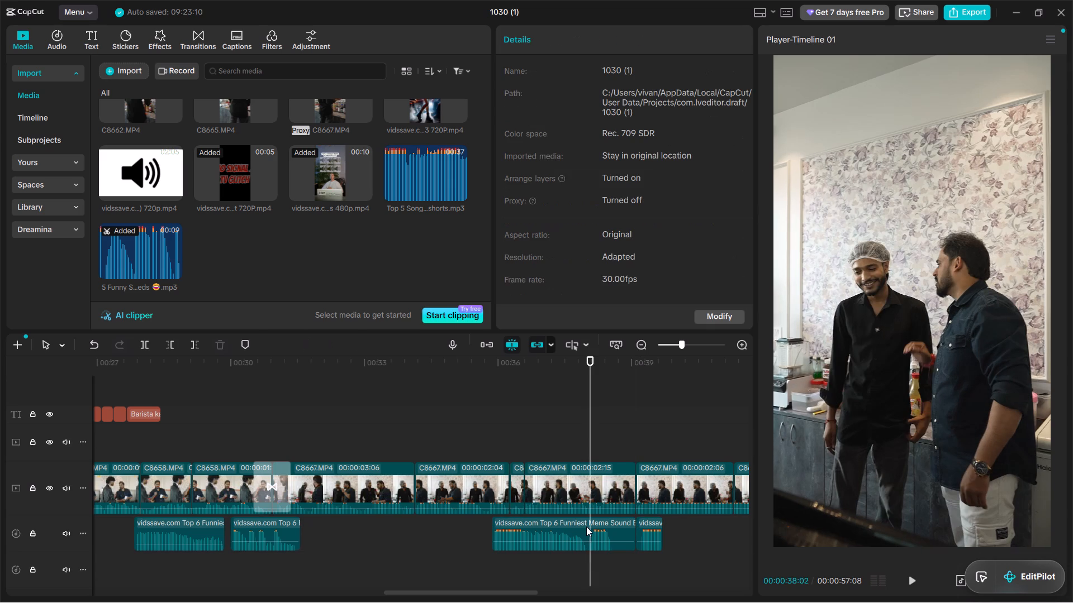
pyautogui.click(589, 560)
pyautogui.keyDown('ctrl'); pyautogui.click(584, 533); pyautogui.keyUp('ctrl')
pyautogui.hotkey('ctrl', 'b')
pyautogui.click(610, 547)
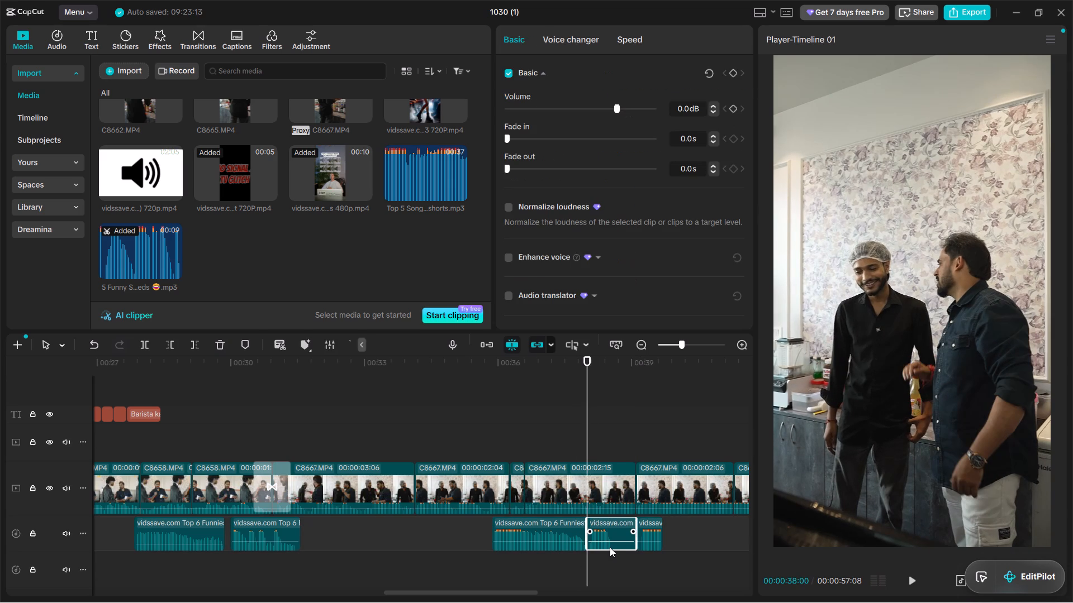
pyautogui.press('BackSpace')
# Normalize the loudness of the meme audio part that starts at about 35.9 seconds.
pyautogui.click(468, 559)
pyautogui.click(513, 538)
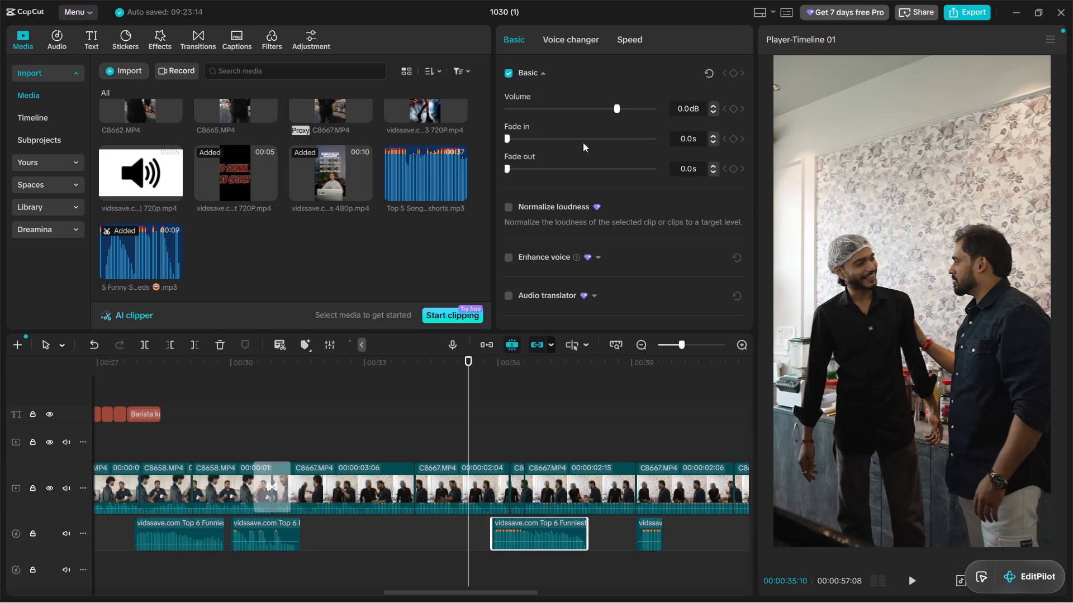
pyautogui.click(504, 212)
pyautogui.click(510, 210)
# Replay from 35:10 to past 42 seconds to check the normalized meme audio and the following part against the kitchen conversation.
pyautogui.press('space')
pyautogui.keyDown('alt'); pyautogui.scroll(3, 539, 499); pyautogui.keyUp('alt')
pyautogui.keyDown('alt'); pyautogui.scroll(-3, 536, 497); pyautogui.keyUp('alt')
pyautogui.keyDown('alt'); pyautogui.scroll(2, 536, 497); pyautogui.keyUp('alt')
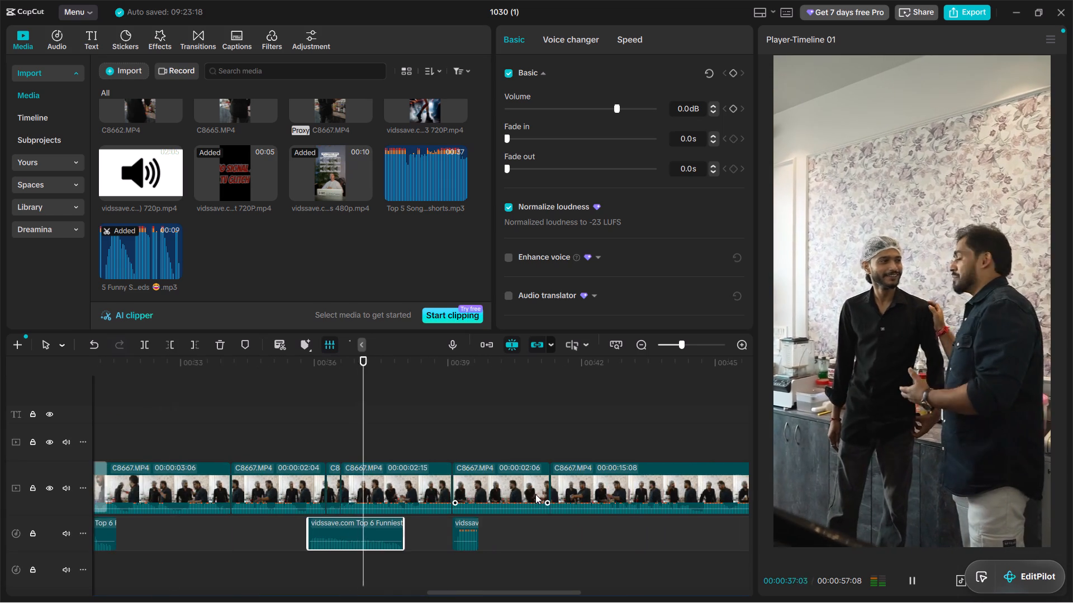
pyautogui.keyDown('ctrl'); pyautogui.scroll(6, 441, 493); pyautogui.keyUp('ctrl')
pyautogui.keyDown('alt'); pyautogui.scroll(-1, 463, 491); pyautogui.keyUp('alt')
pyautogui.keyDown('alt'); pyautogui.scroll(2, 463, 491); pyautogui.keyUp('alt')
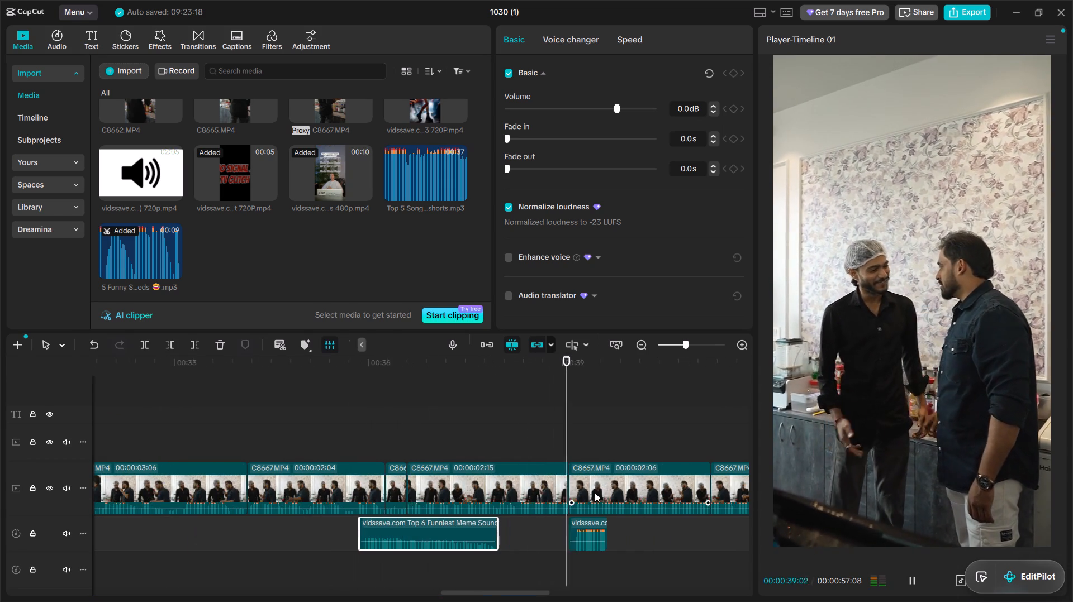
pyautogui.keyDown('alt'); pyautogui.scroll(-2, 595, 495); pyautogui.keyUp('alt')
pyautogui.press('space')
pyautogui.press('space')
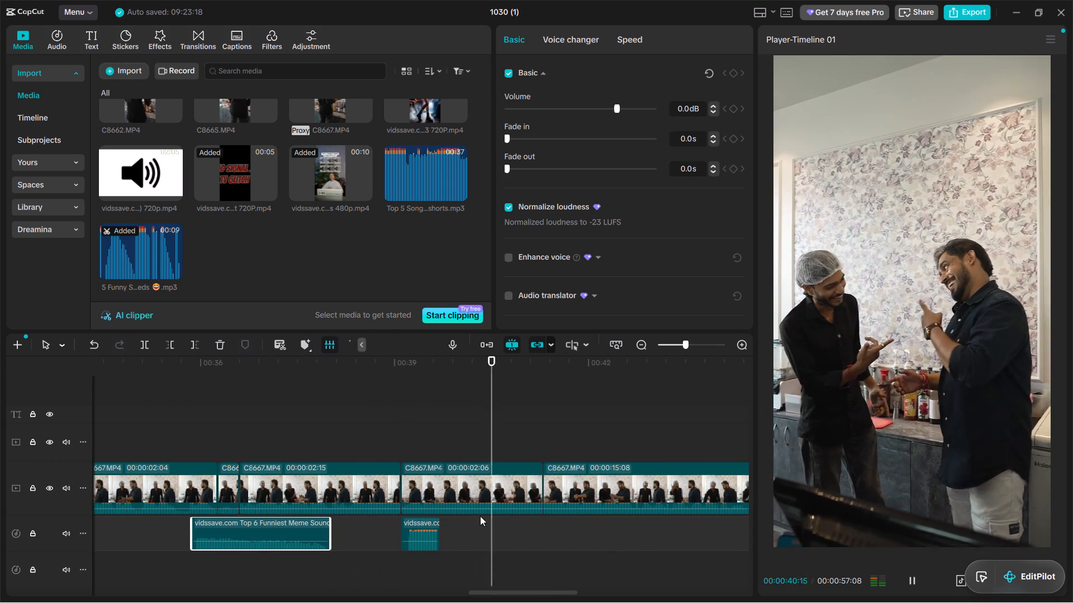
pyautogui.press('space')
pyautogui.press('space')
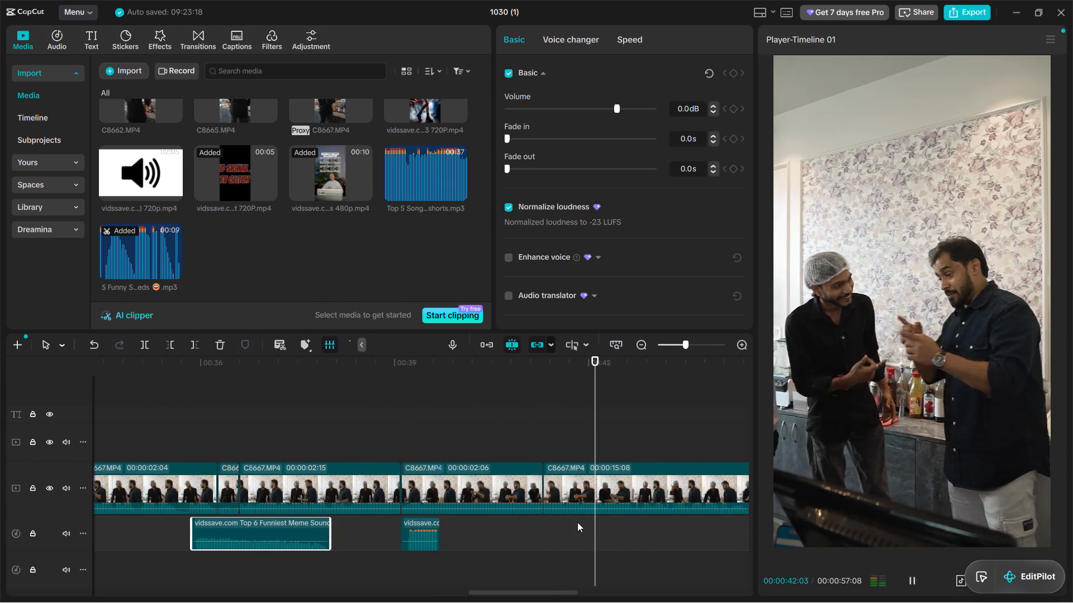
# Place the playhead at 41:04 and look through the imported media for another sound effect for this moment.
pyautogui.keyDown('alt'); pyautogui.scroll(-2, 587, 522); pyautogui.keyUp('alt')
pyautogui.click(364, 435)
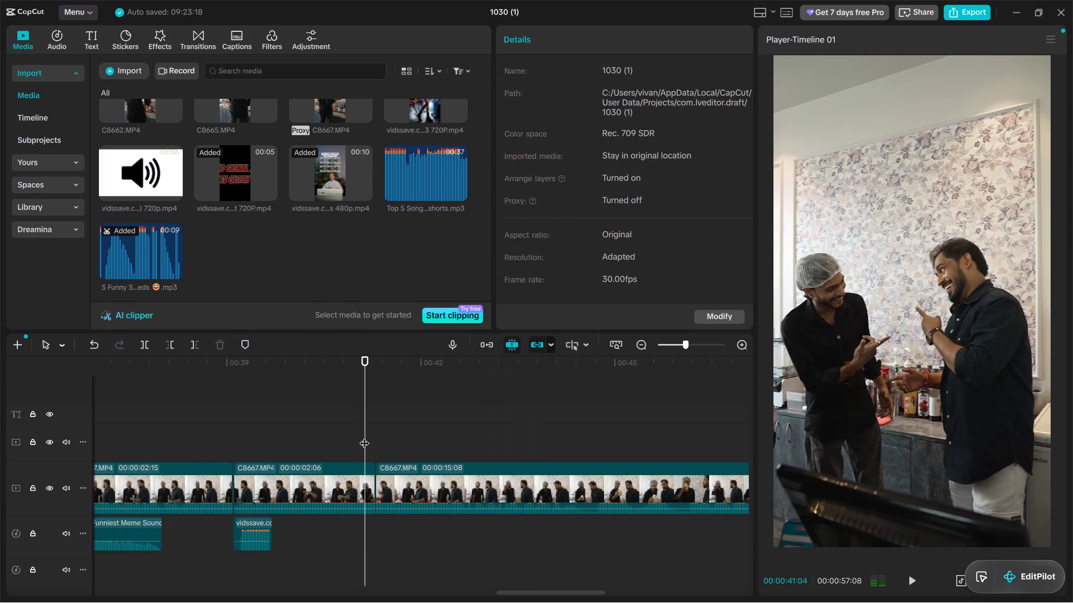
pyautogui.click(410, 186)
pyautogui.click(319, 269)
pyautogui.scroll(1, 192, 218)
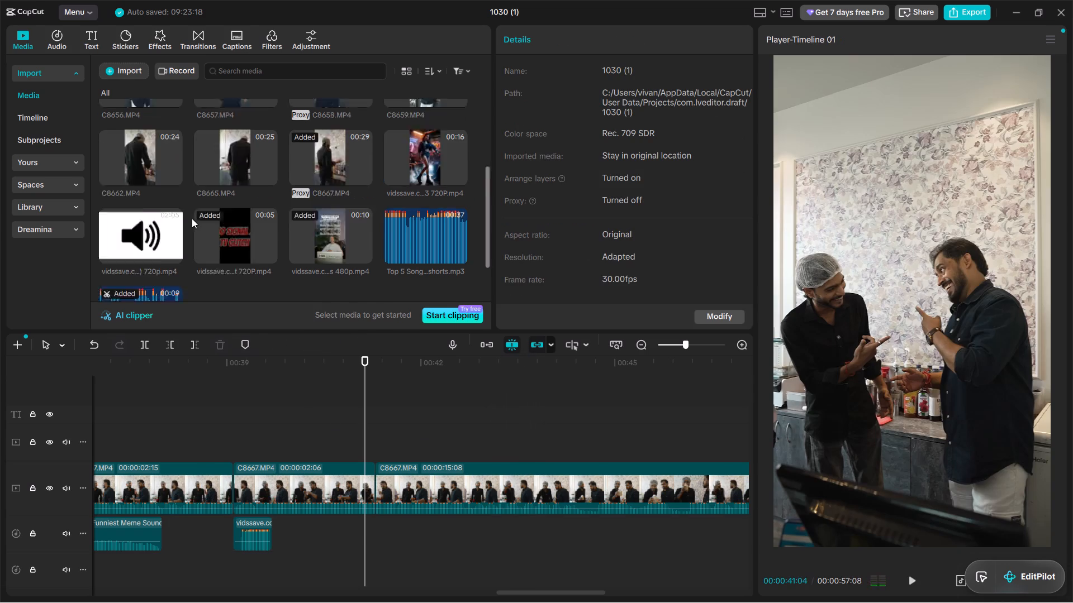
pyautogui.scroll(1, 192, 218)
pyautogui.scroll(-4, 208, 236)
# Switch to Chrome and return to the YouTube Shorts page with funny sound effects to find another sound.
pyautogui.click(514, 521)
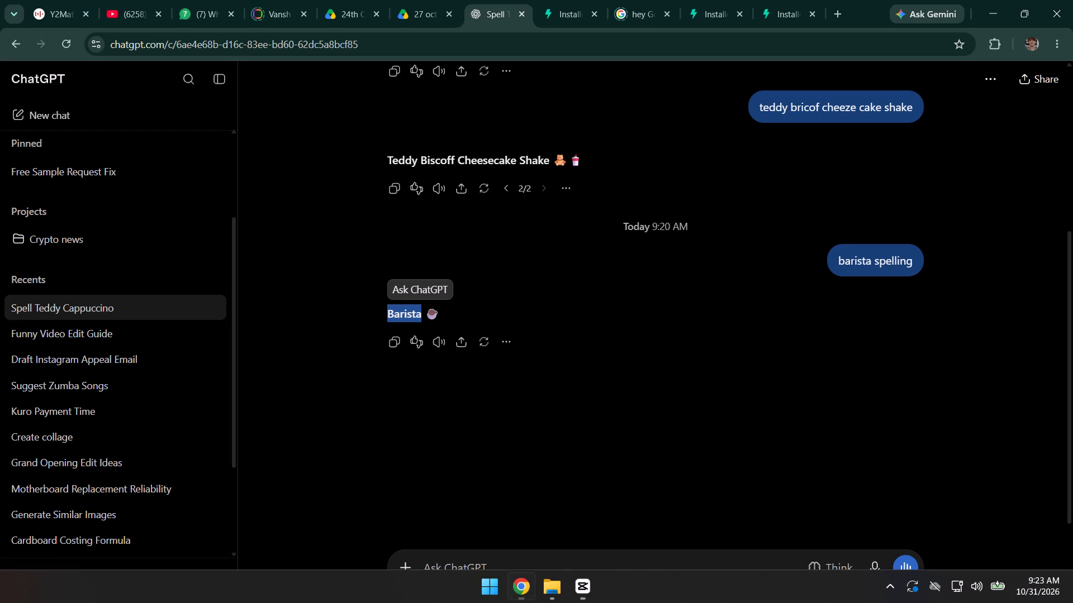
pyautogui.click(99, 0)
pyautogui.click(131, 13)
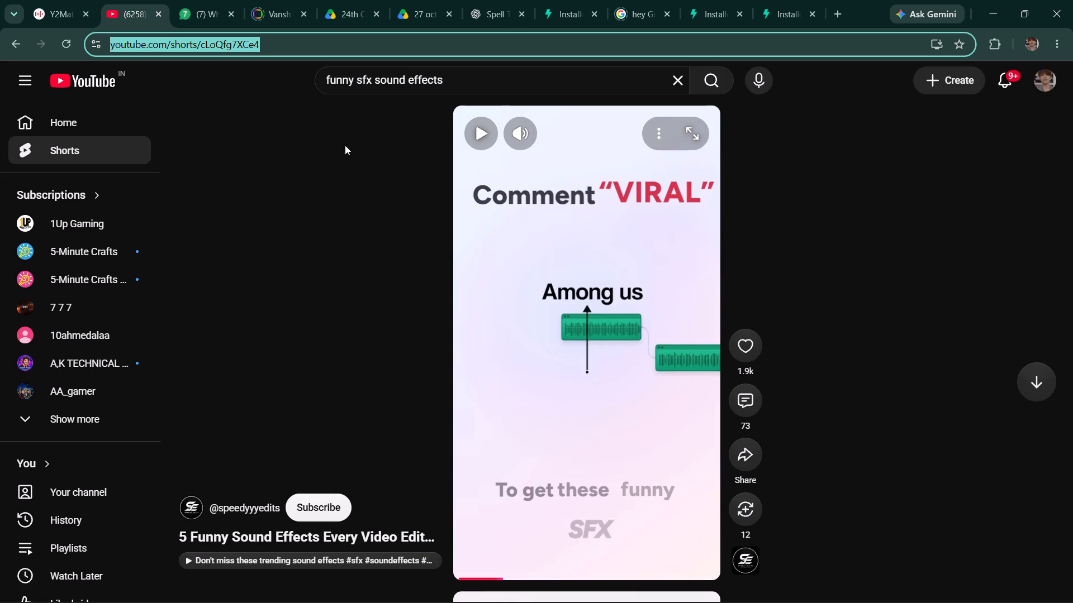
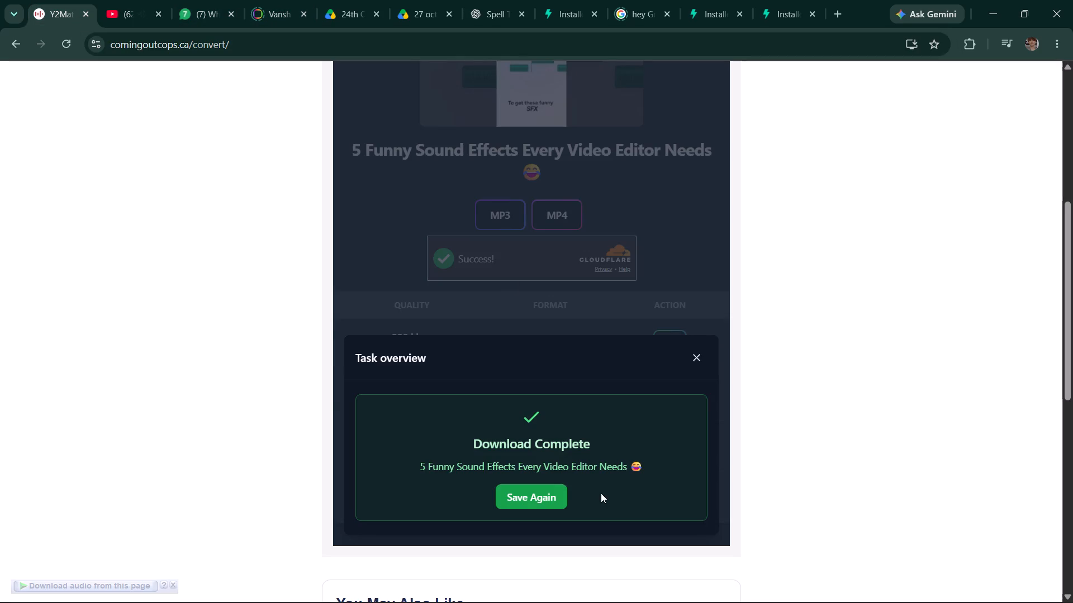
# Convert the copied YouTube Shorts link in the Y2Mate converter.
pyautogui.scroll(6, 609, 498)
pyautogui.click(506, 228)
pyautogui.hotkey('ctrl', 'a')
pyautogui.hotkey('ctrl', 'v')
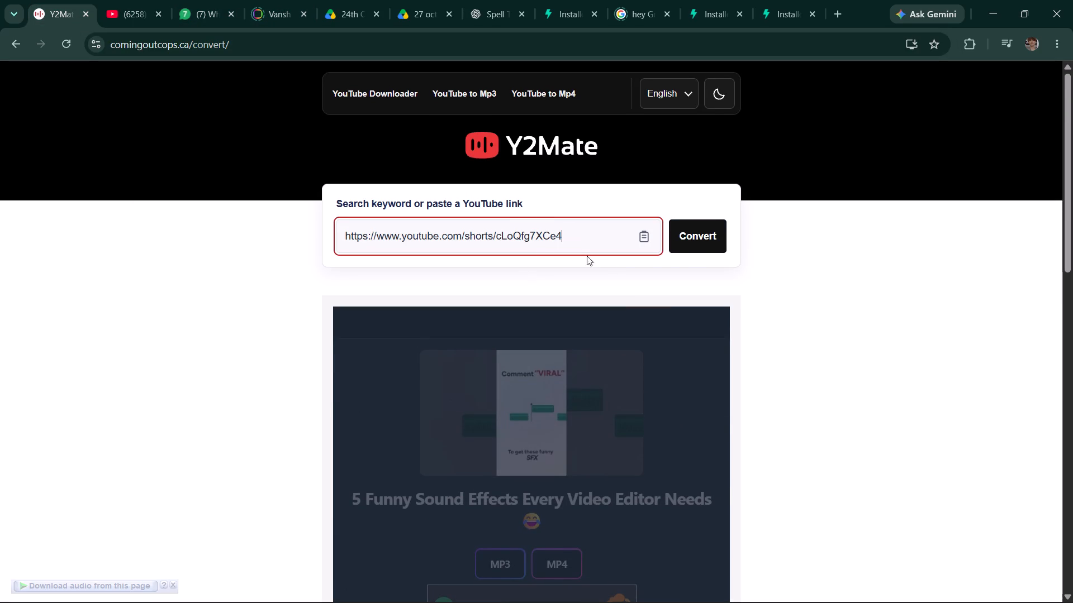
pyautogui.click(701, 240)
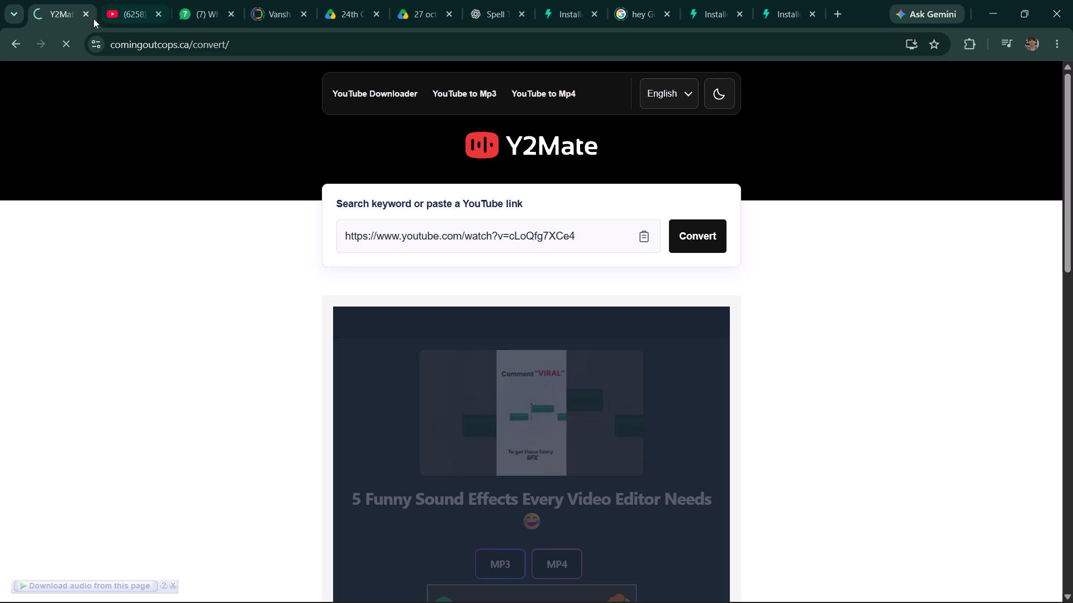
# Download the 320 kbps MP3 version of "5 Funny Sound Effects Every Video Editor Needs".
pyautogui.scroll(-4, 645, 365)
pyautogui.scroll(1, 632, 358)
pyautogui.scroll(-4, 632, 362)
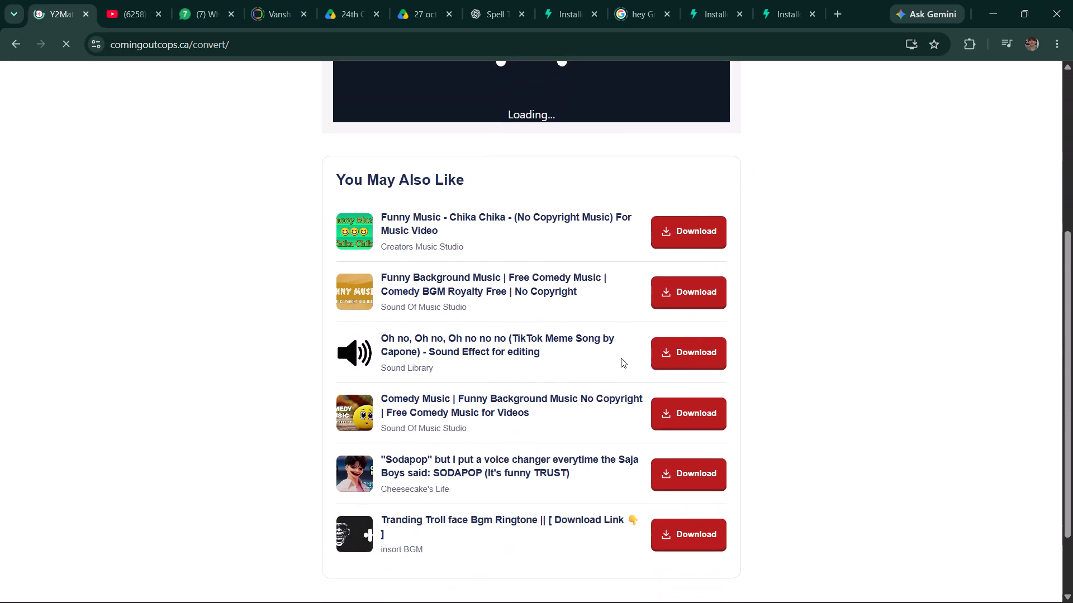
pyautogui.scroll(2, 506, 269)
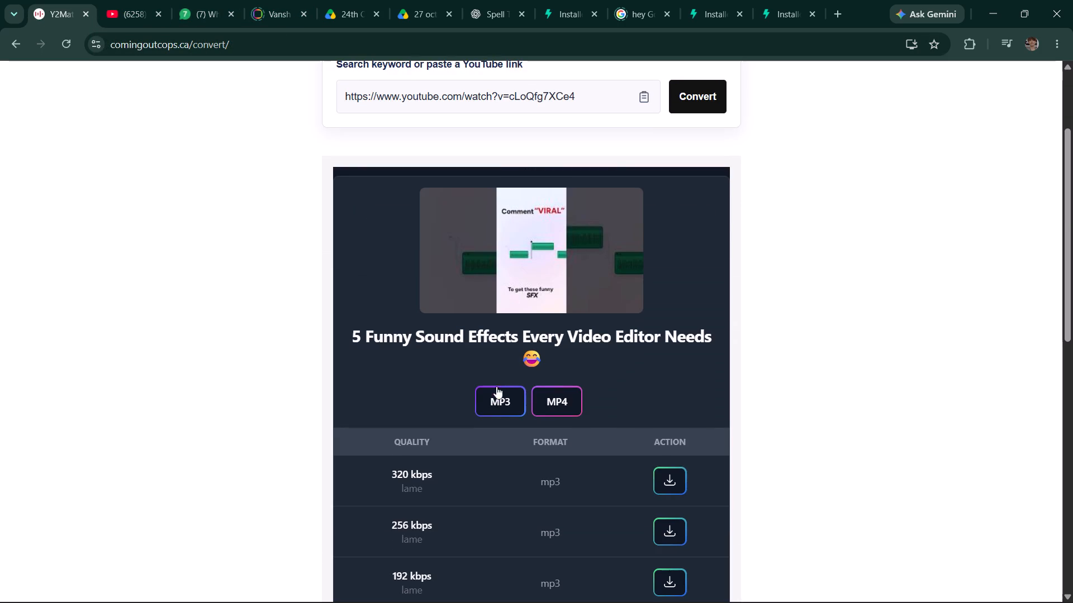
pyautogui.scroll(-2, 514, 406)
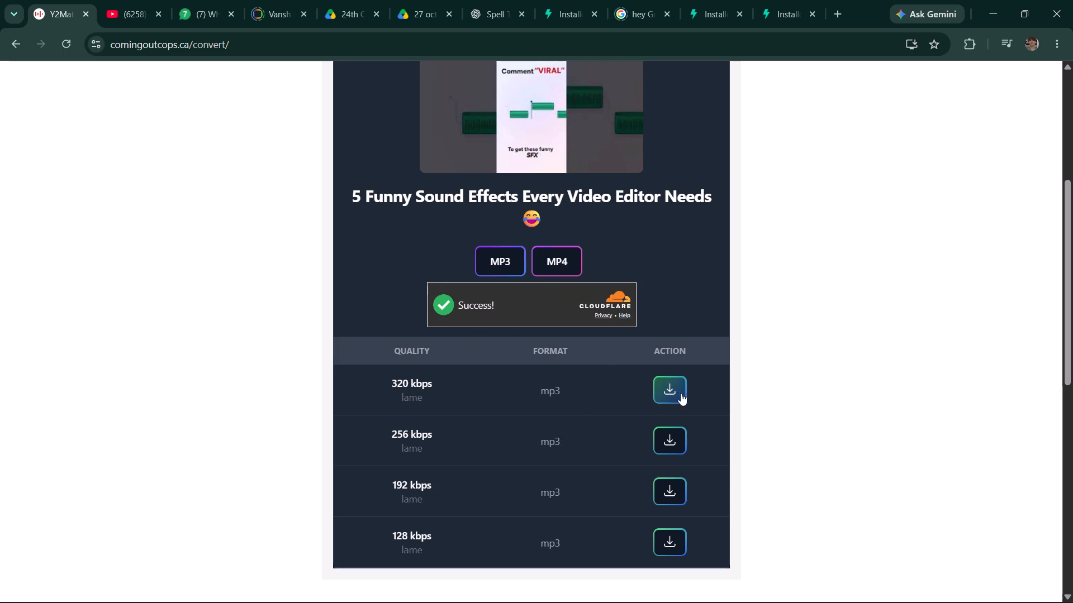
pyautogui.click(666, 389)
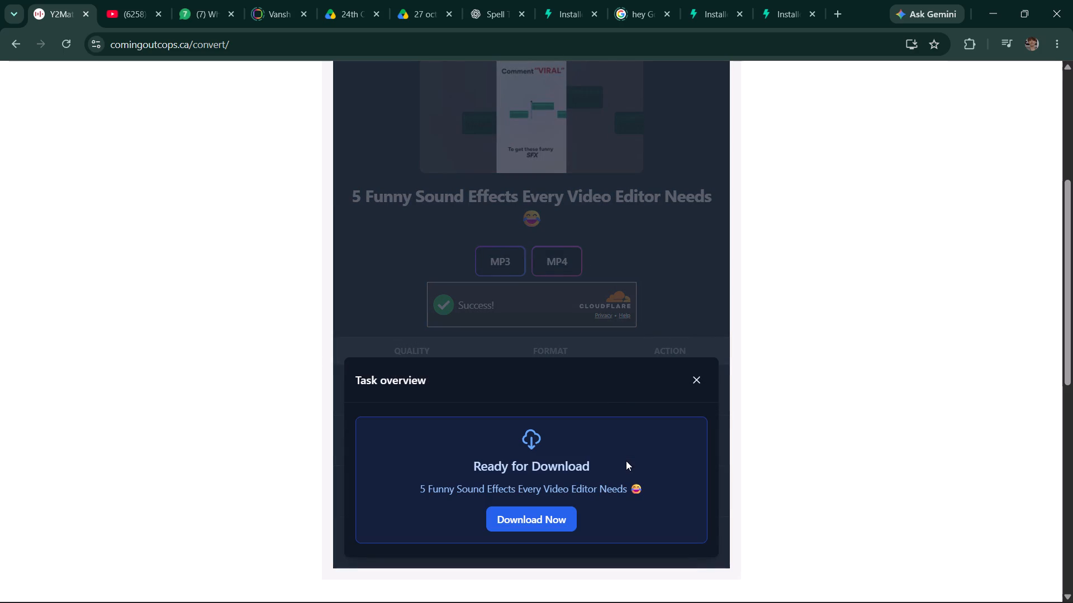
pyautogui.click(697, 382)
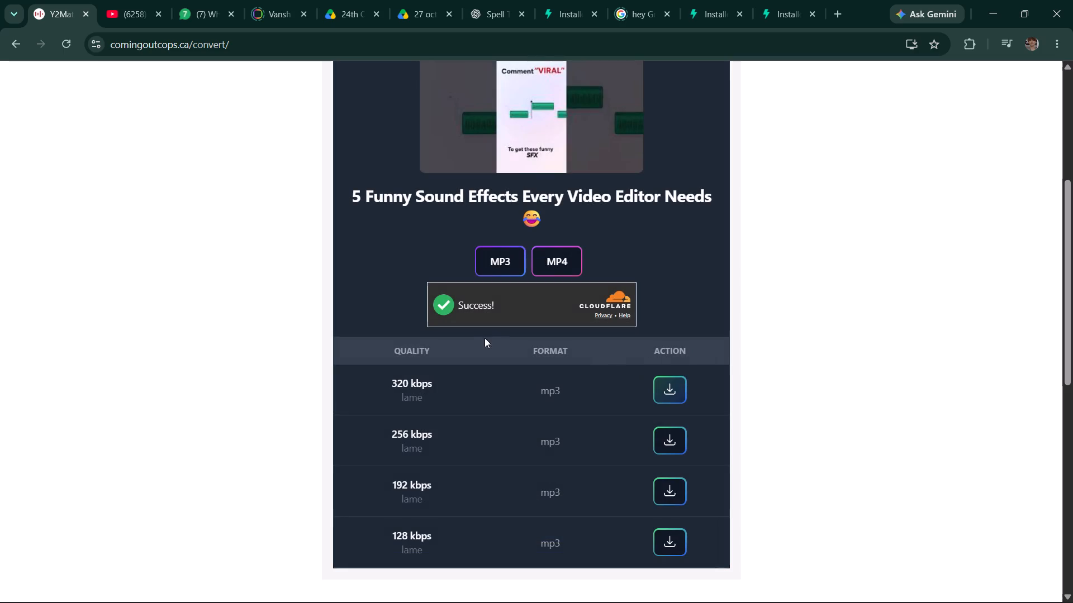
pyautogui.click(661, 393)
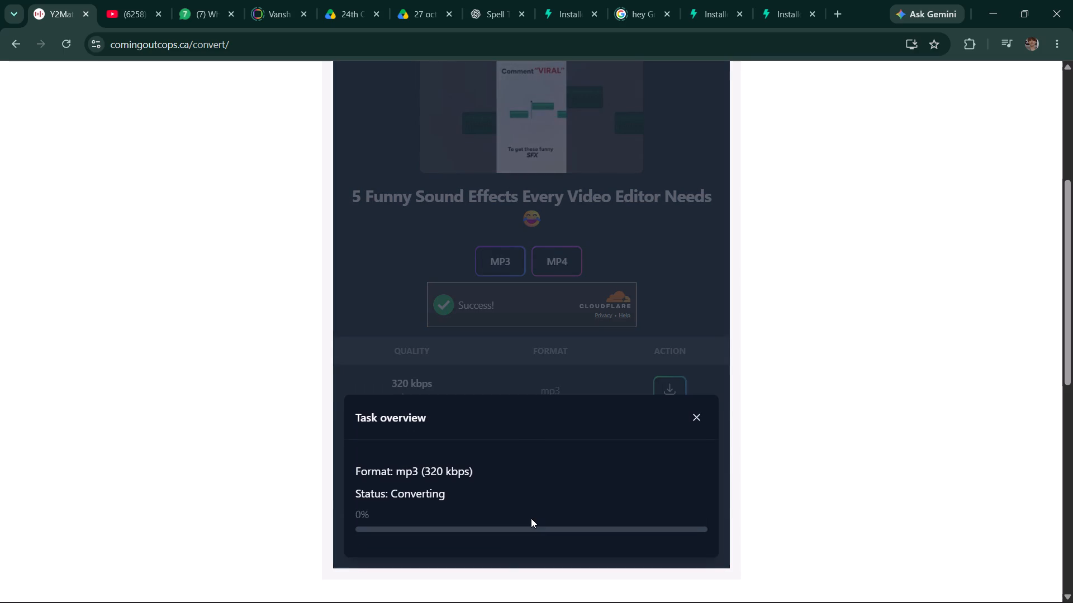
pyautogui.click(531, 518)
pyautogui.click(516, 519)
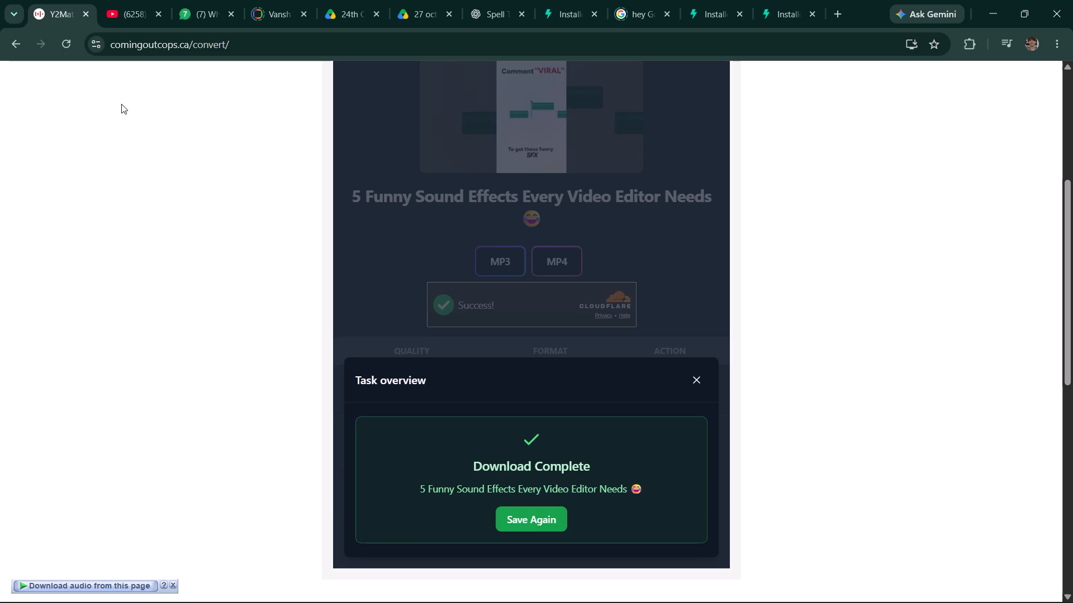
pyautogui.click(425, 312)
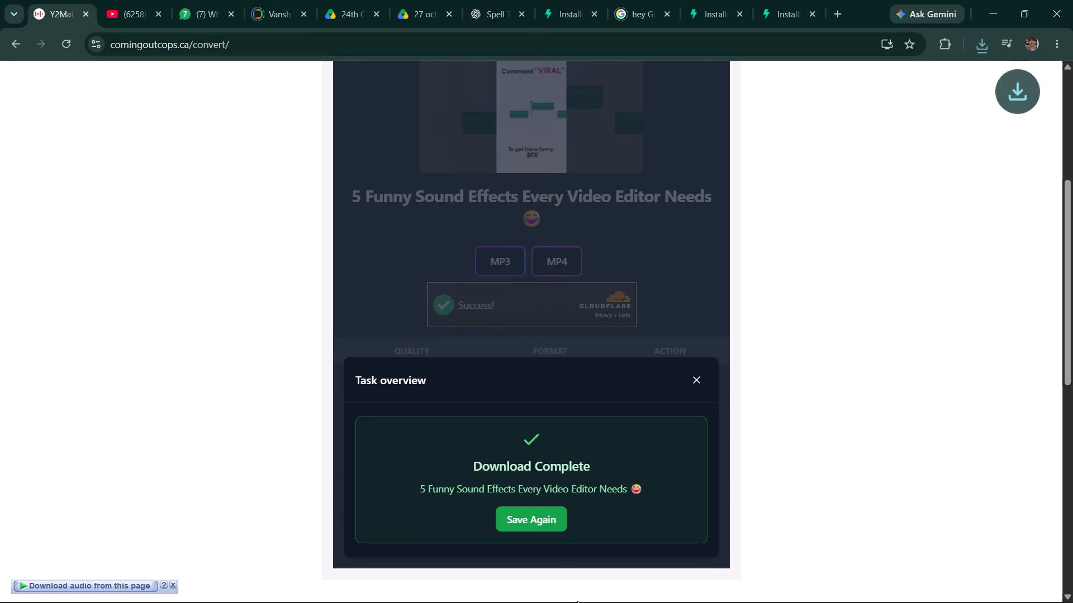
# Switch to CapCut and import the downloaded "5 Funny Sound Effects Every Video Editor Needs (1)" MP3.
pyautogui.click(564, 523)
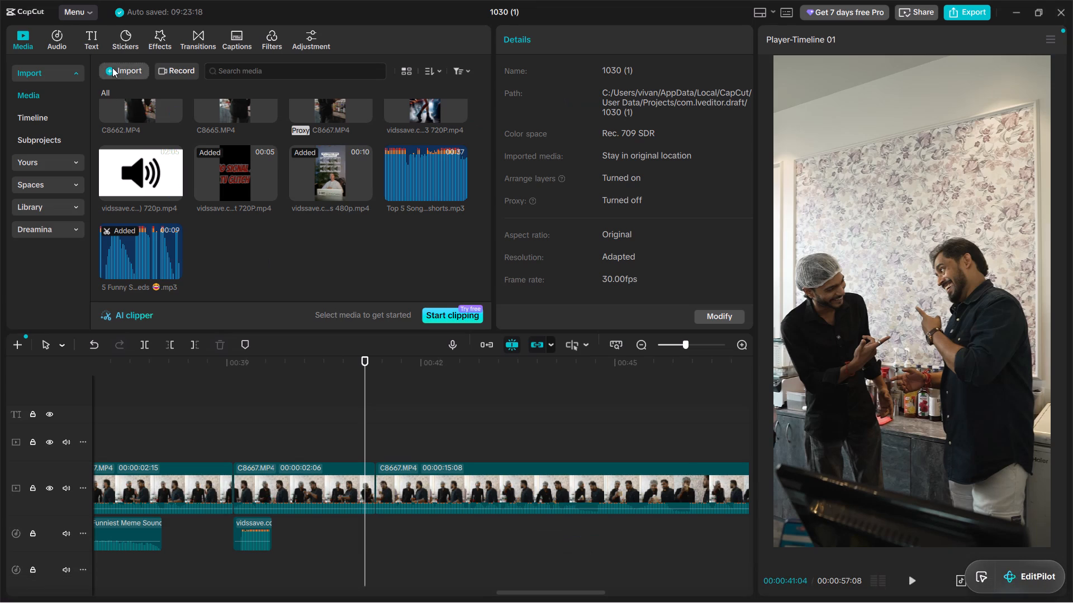
pyautogui.click(112, 68)
pyautogui.click(175, 93)
pyautogui.click(175, 151)
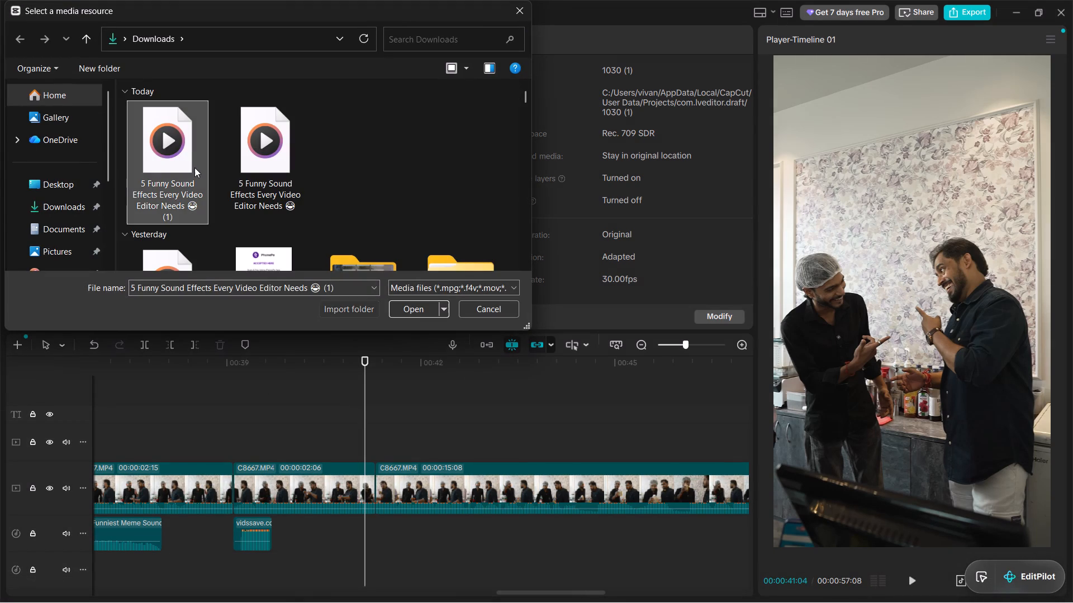
pyautogui.press('Return')
pyautogui.click(322, 246)
# Mark the new MP3's start at 07:18 and place the remaining part on the audio track at about 41.4 seconds.
pyautogui.click(217, 240)
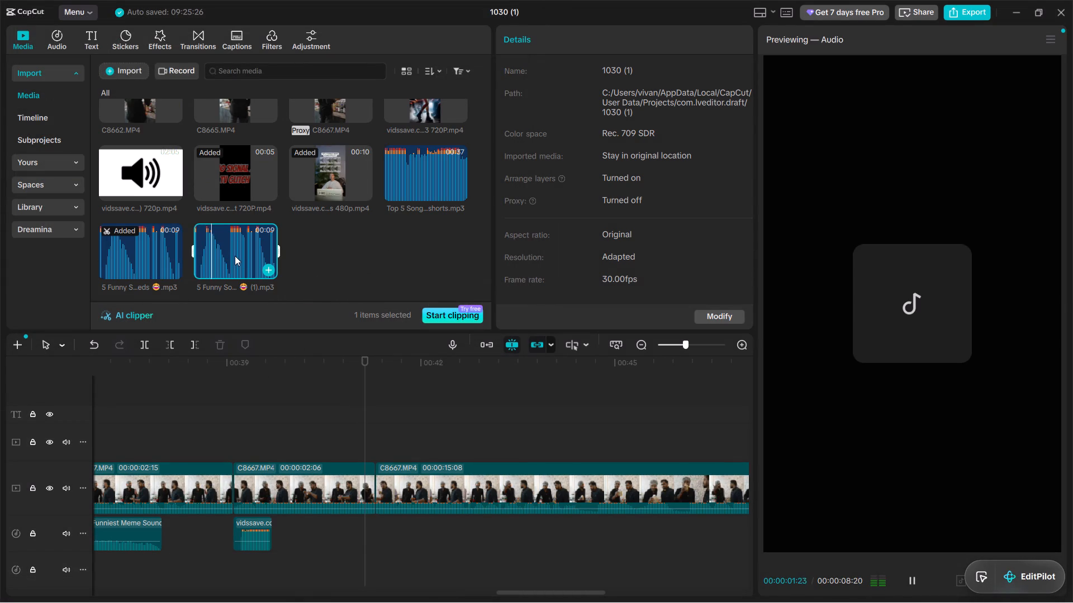
pyautogui.click(268, 244)
pyautogui.press('i')
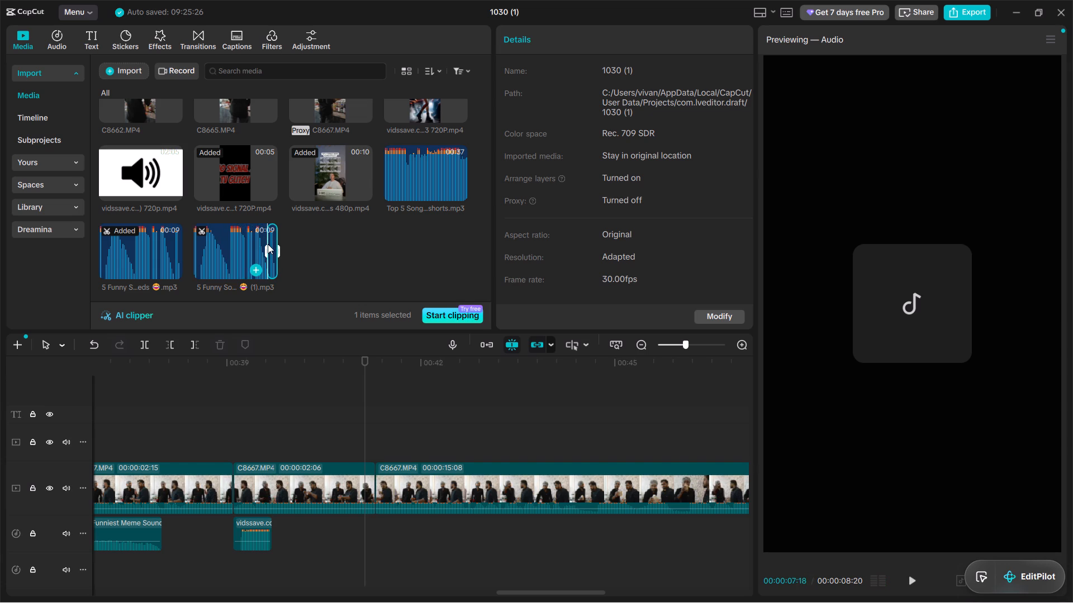
pyautogui.moveTo(273, 243); pyautogui.dragTo(378, 544)
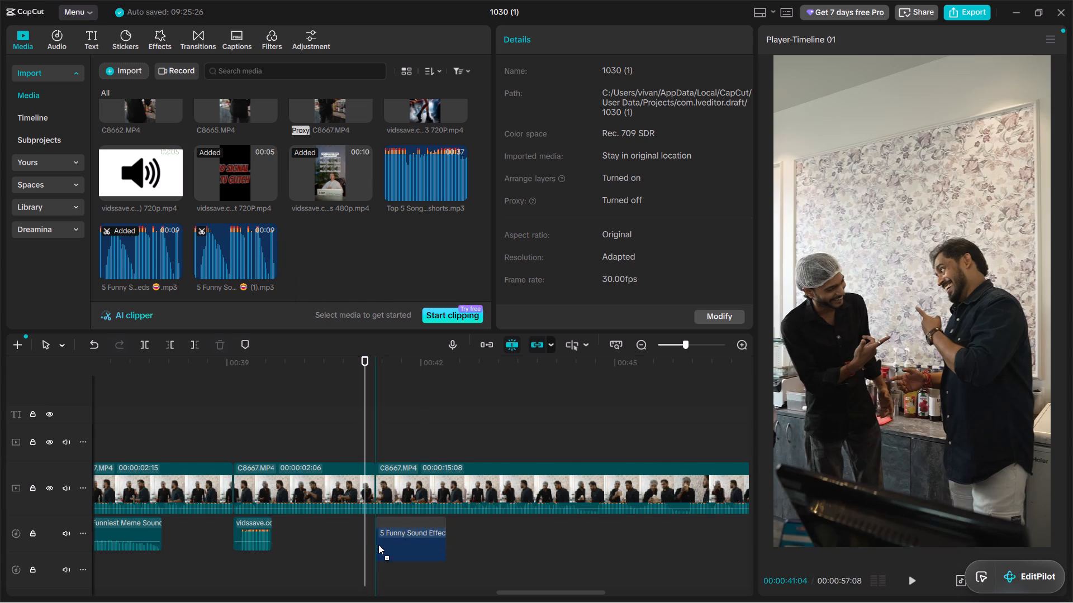
pyautogui.moveTo(378, 544); pyautogui.dragTo(381, 540)
# Replay from about 39 seconds to past 43 seconds to check the new sound effect against the kitchen conversation.
pyautogui.press('space')
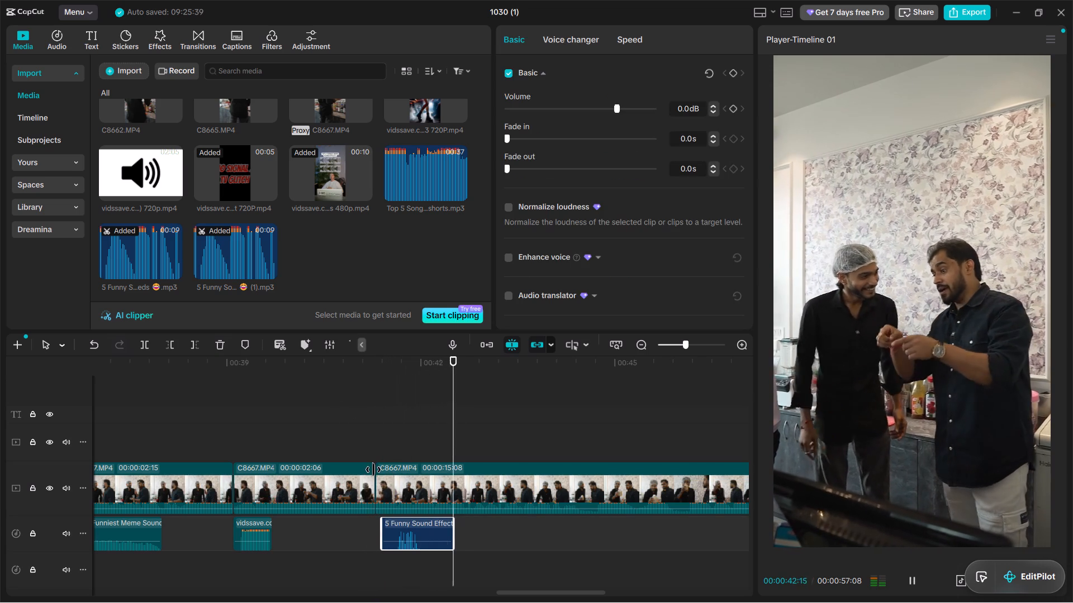
pyautogui.keyDown('ctrl'); pyautogui.scroll(3, 373, 470); pyautogui.keyUp('ctrl')
pyautogui.click(226, 411)
pyautogui.press('space')
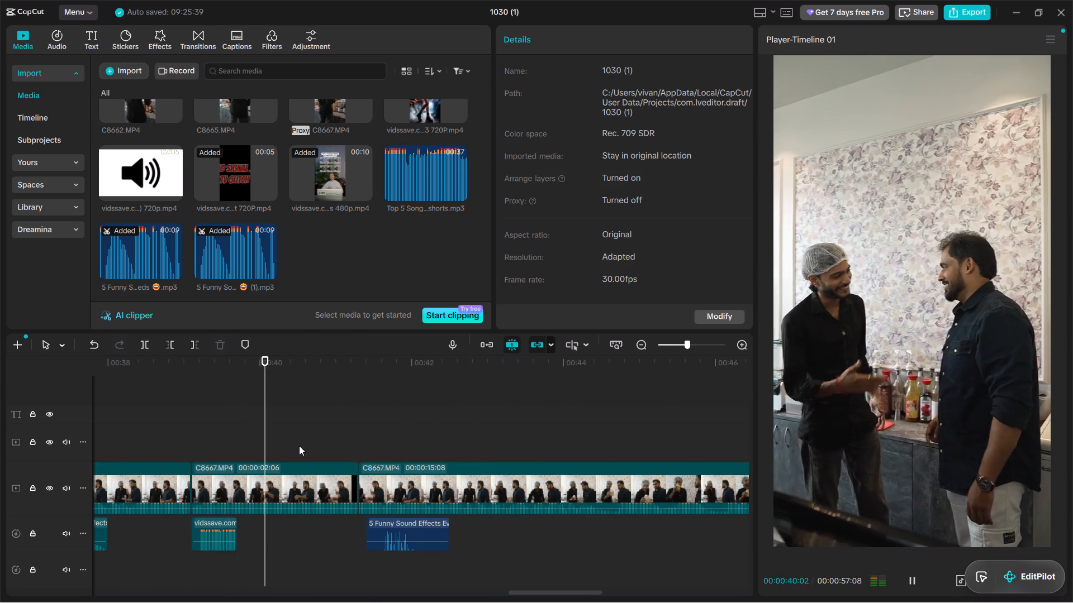
pyautogui.keyDown('alt'); pyautogui.scroll(3, 299, 446); pyautogui.keyUp('alt')
pyautogui.keyDown('alt'); pyautogui.scroll(-2, 299, 446); pyautogui.keyUp('alt')
pyautogui.press('space')
pyautogui.press('space')
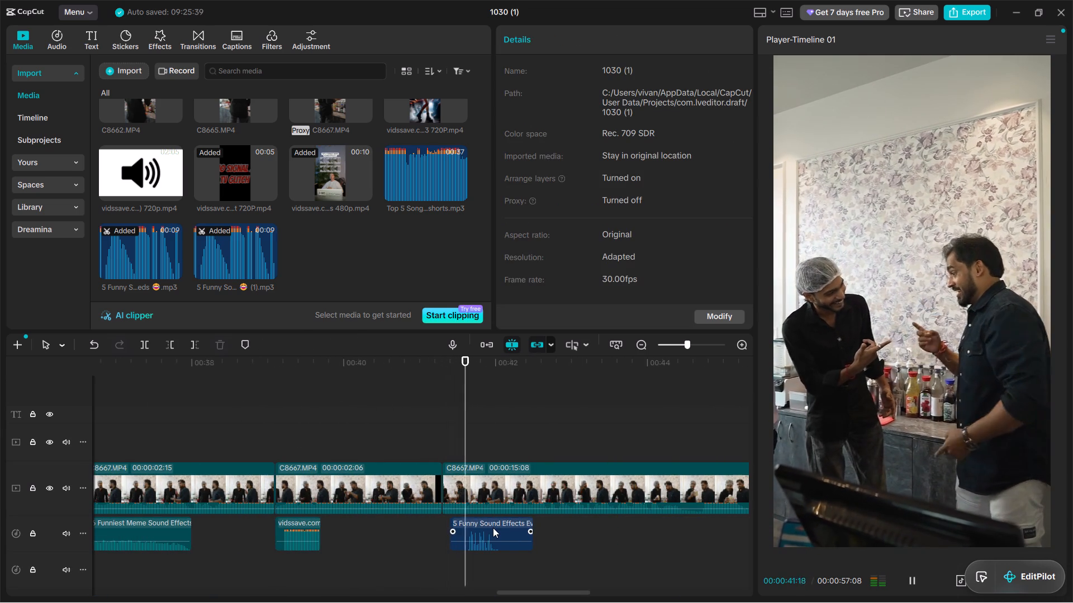
pyautogui.keyDown('alt'); pyautogui.scroll(-1, 483, 527); pyautogui.keyUp('alt')
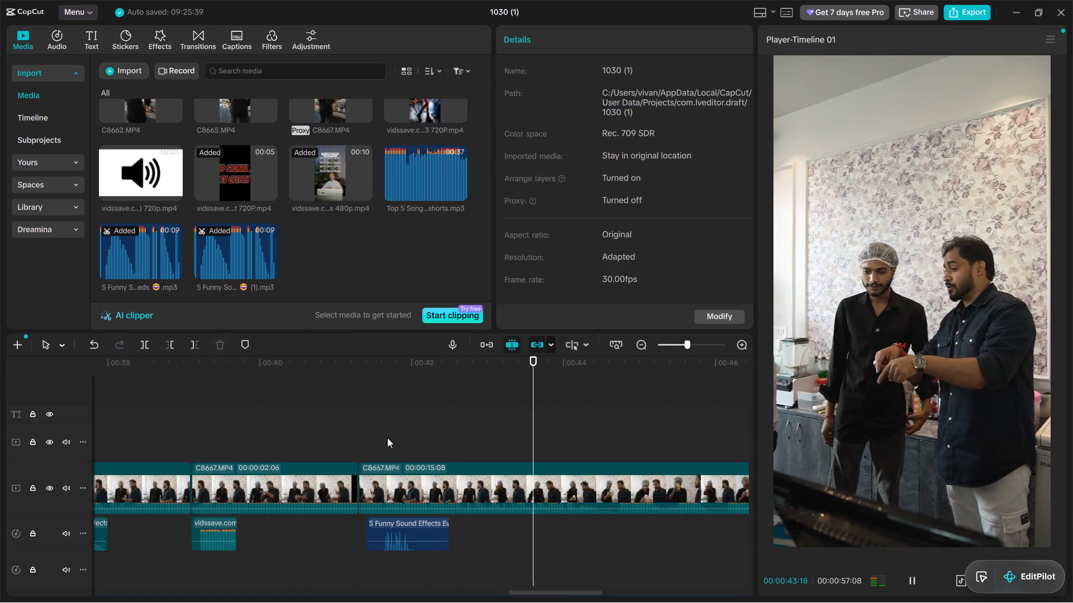
pyautogui.click(379, 429)
# Split the C8667 kitchen clip at 43:00.
pyautogui.moveTo(379, 429); pyautogui.dragTo(441, 451)
pyautogui.press('space')
pyautogui.press('space')
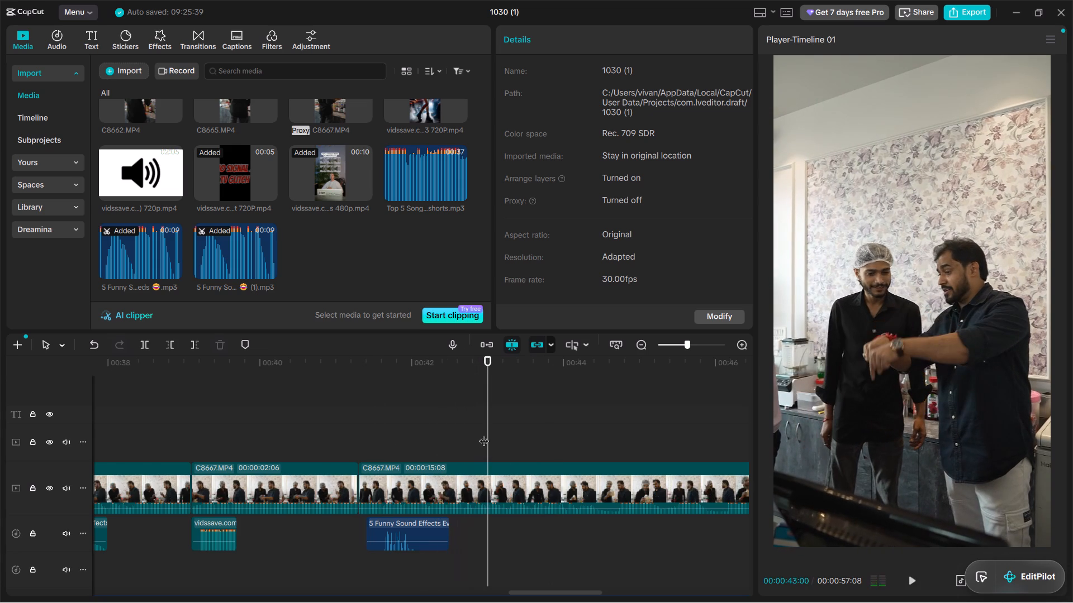
pyautogui.click(496, 471)
pyautogui.hotkey('ctrl', 'b')
# Move the new sound effect to start at about 42.7 seconds, with its peaks beginning at the 43:00 cut.
pyautogui.moveTo(406, 521); pyautogui.dragTo(498, 512)
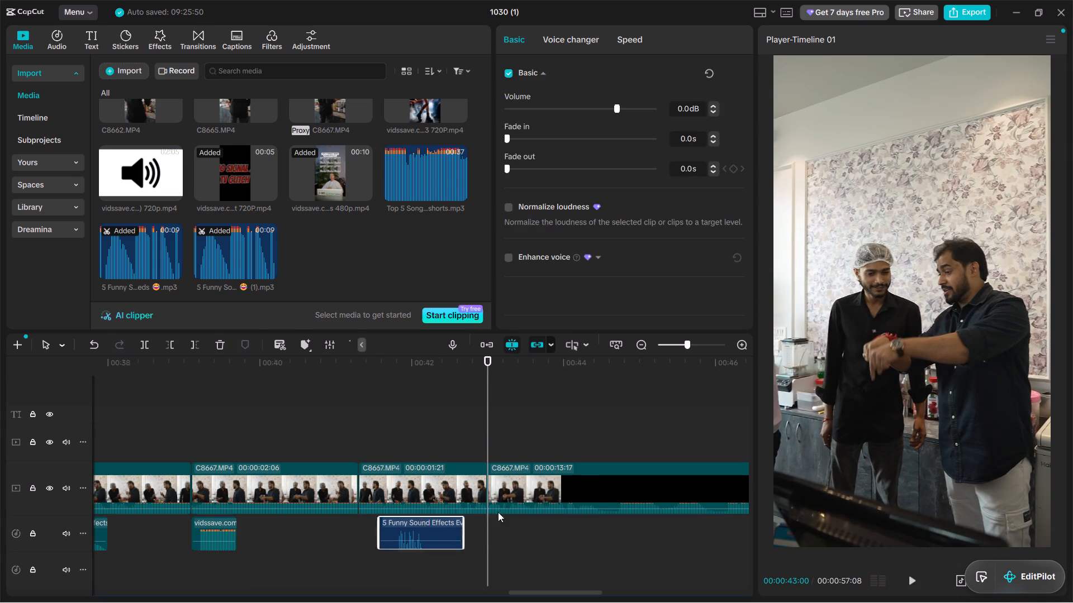
pyautogui.moveTo(498, 512); pyautogui.dragTo(508, 514)
# Scale the kitchen clip after the 43:00 cut to 124%.
pyautogui.click(526, 476)
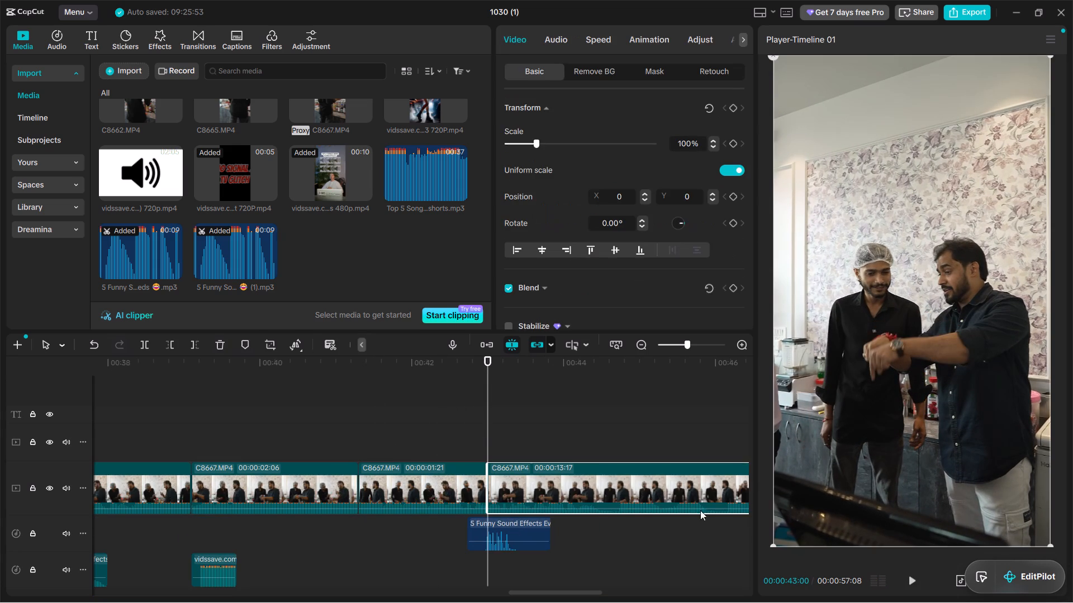
pyautogui.moveTo(774, 546); pyautogui.dragTo(671, 600)
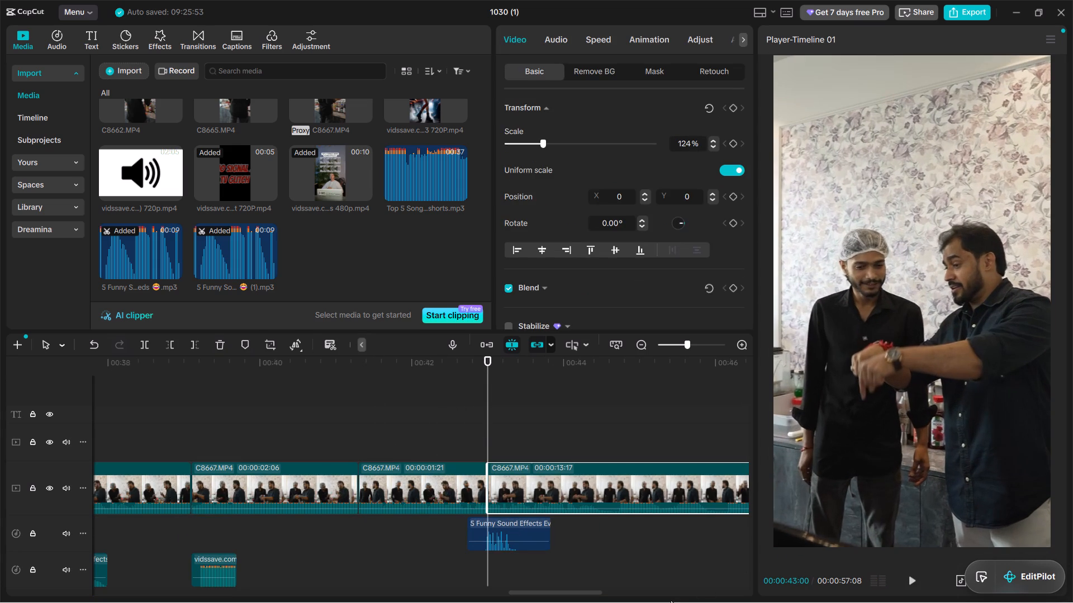
# Replay around the 43:00 cut to check the zoom against the moved sound effect.
pyautogui.press('space')
pyautogui.keyDown('alt'); pyautogui.scroll(-3, 501, 514); pyautogui.keyUp('alt')
pyautogui.keyDown('alt'); pyautogui.scroll(1, 469, 503); pyautogui.keyUp('alt')
pyautogui.press('space')
pyautogui.click(303, 413)
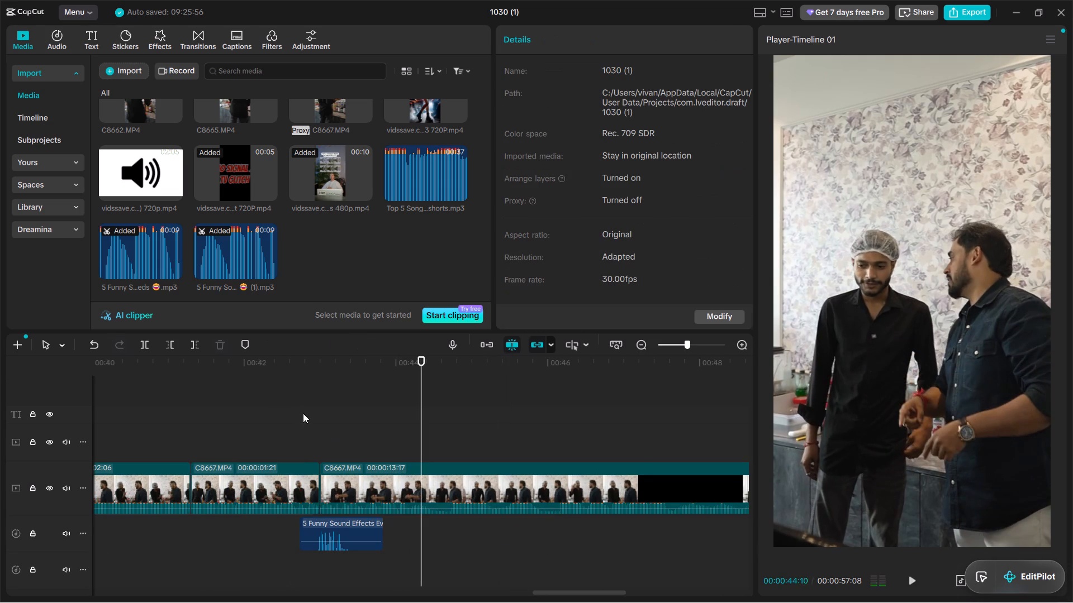
pyautogui.moveTo(288, 409); pyautogui.dragTo(283, 407)
pyautogui.press('space')
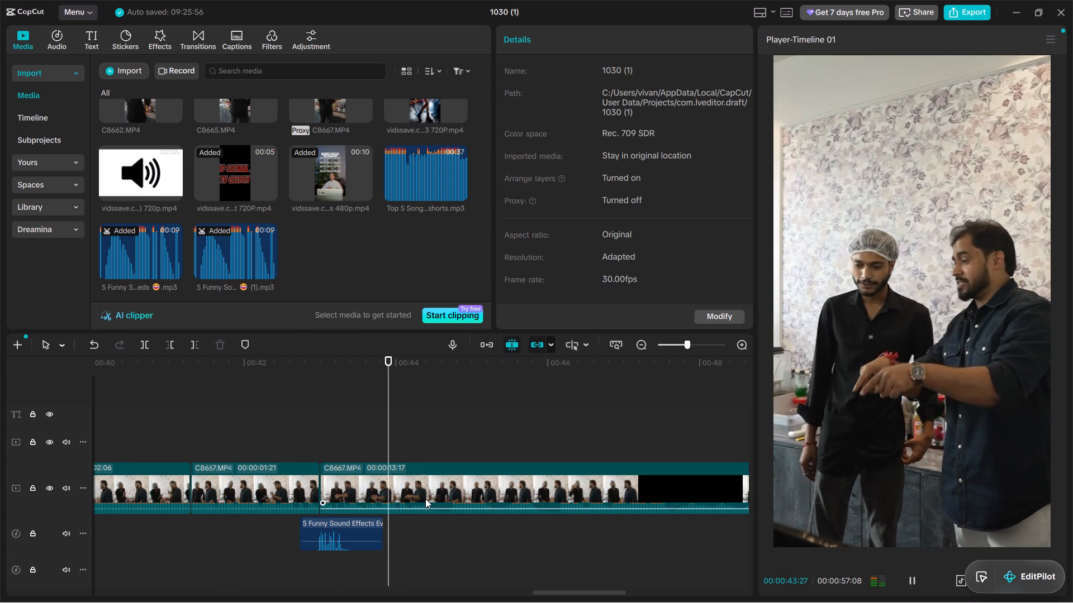
pyautogui.keyDown('alt'); pyautogui.scroll(-1, 419, 496); pyautogui.keyUp('alt')
pyautogui.press('space')
pyautogui.click(236, 446)
pyautogui.press('space')
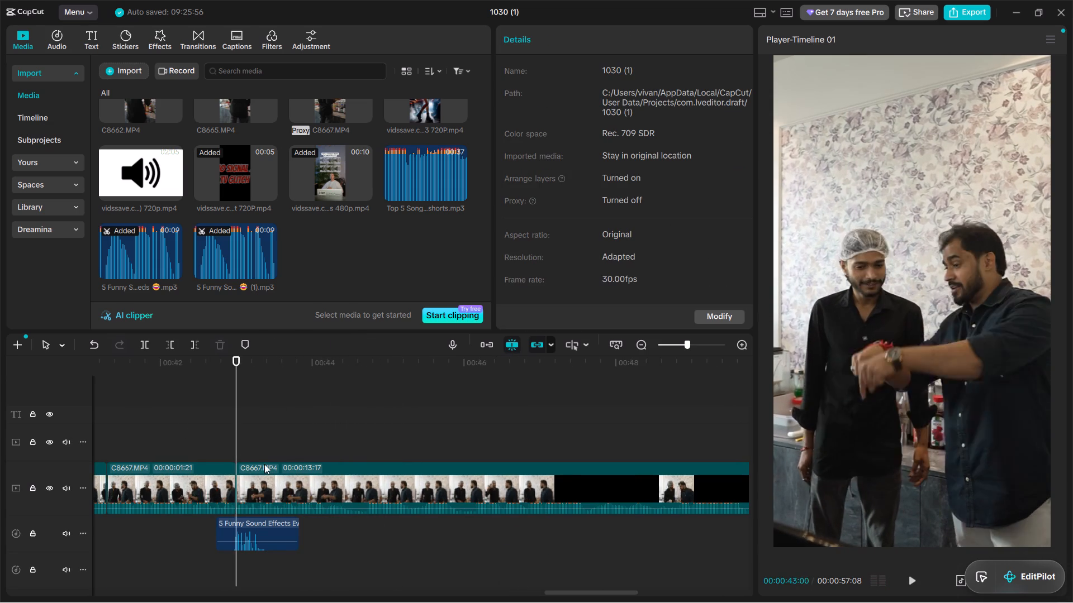
# Split the zoomed kitchen clip at 43:22 and scale the part after the cut to 151%.
pyautogui.press('space')
pyautogui.click(308, 485)
pyautogui.hotkey('ctrl', 'b')
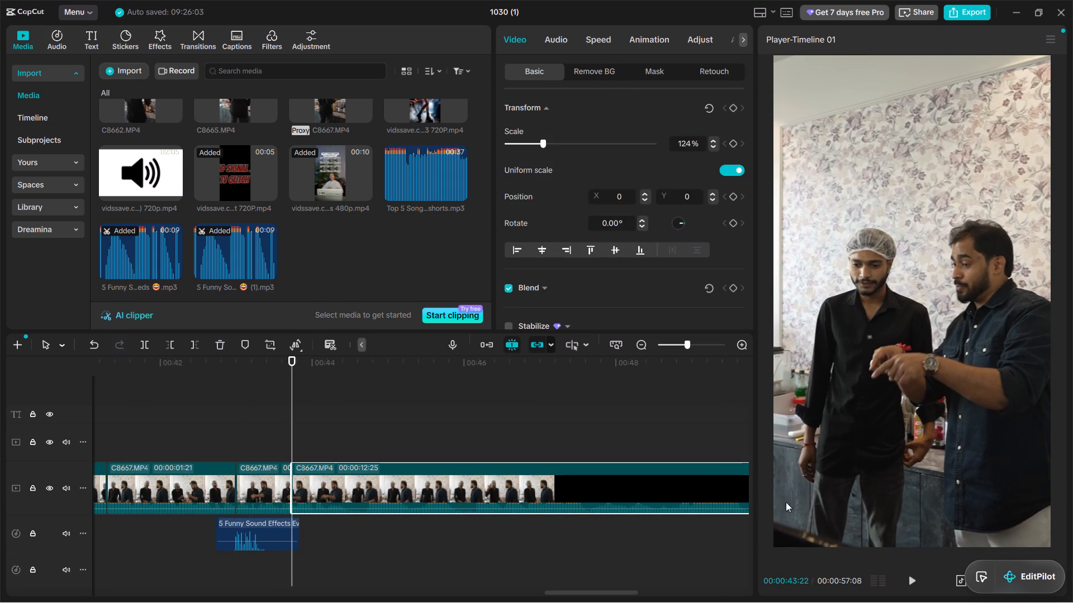
pyautogui.keyDown('ctrl'); pyautogui.scroll(-4, 874, 444); pyautogui.keyUp('ctrl')
pyautogui.moveTo(824, 452); pyautogui.dragTo(793, 468)
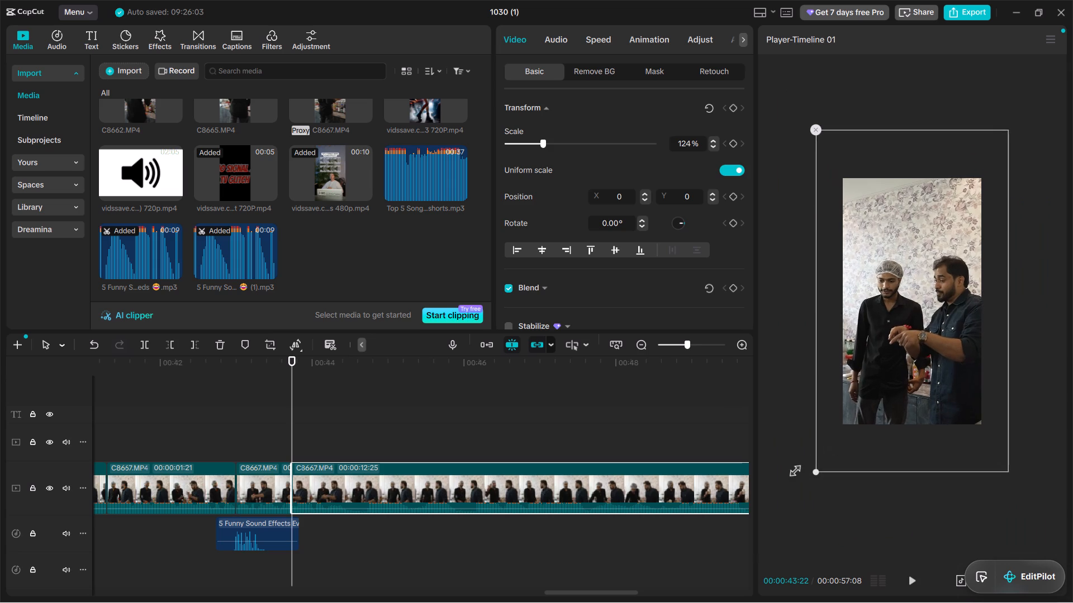
pyautogui.moveTo(793, 468); pyautogui.dragTo(768, 482)
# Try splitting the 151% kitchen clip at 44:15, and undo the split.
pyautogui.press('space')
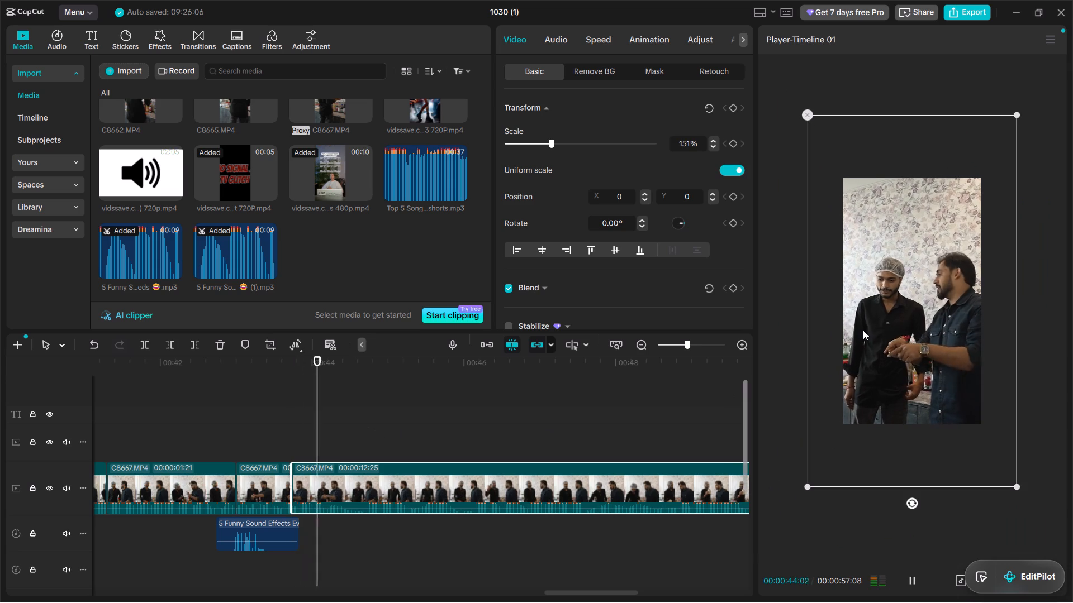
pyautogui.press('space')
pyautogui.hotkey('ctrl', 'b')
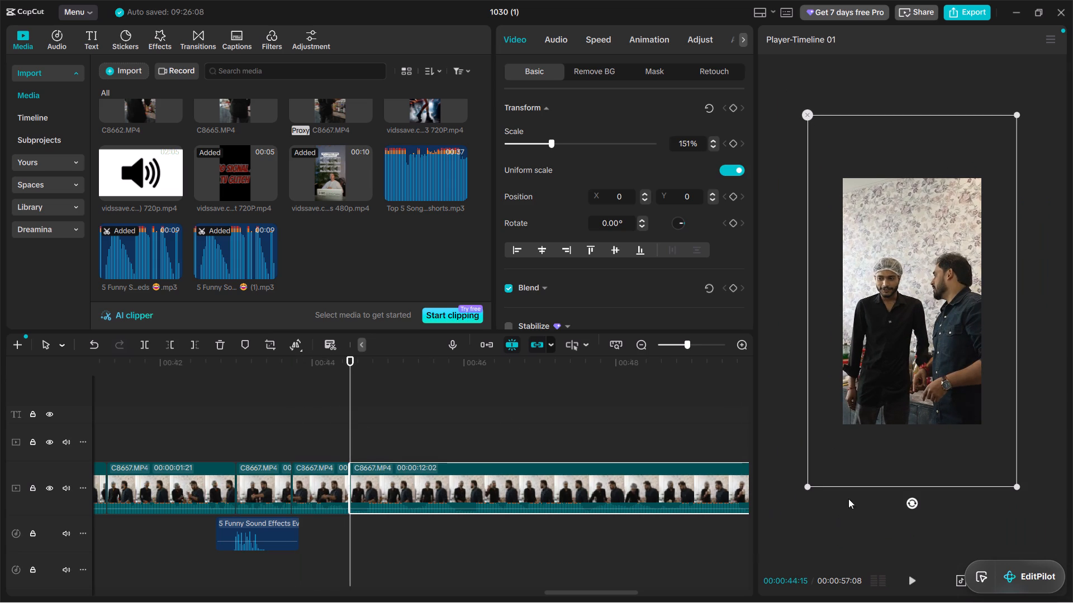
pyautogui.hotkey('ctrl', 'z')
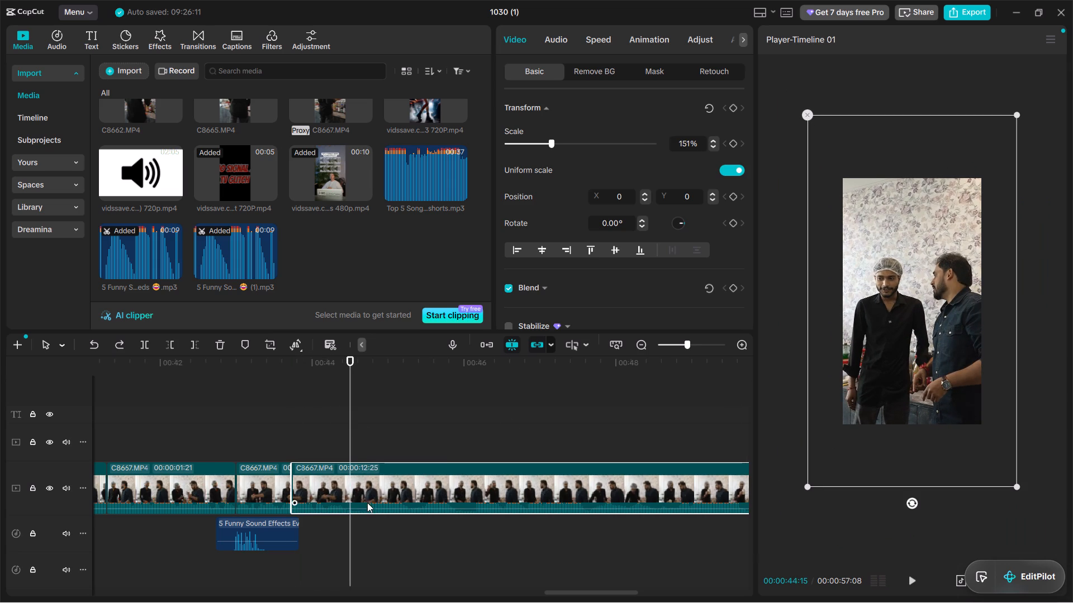
# Split the 151% kitchen clip at 44:21 and scale the part after the cut back to 100%.
pyautogui.doubleClick(365, 520)
pyautogui.click(446, 492)
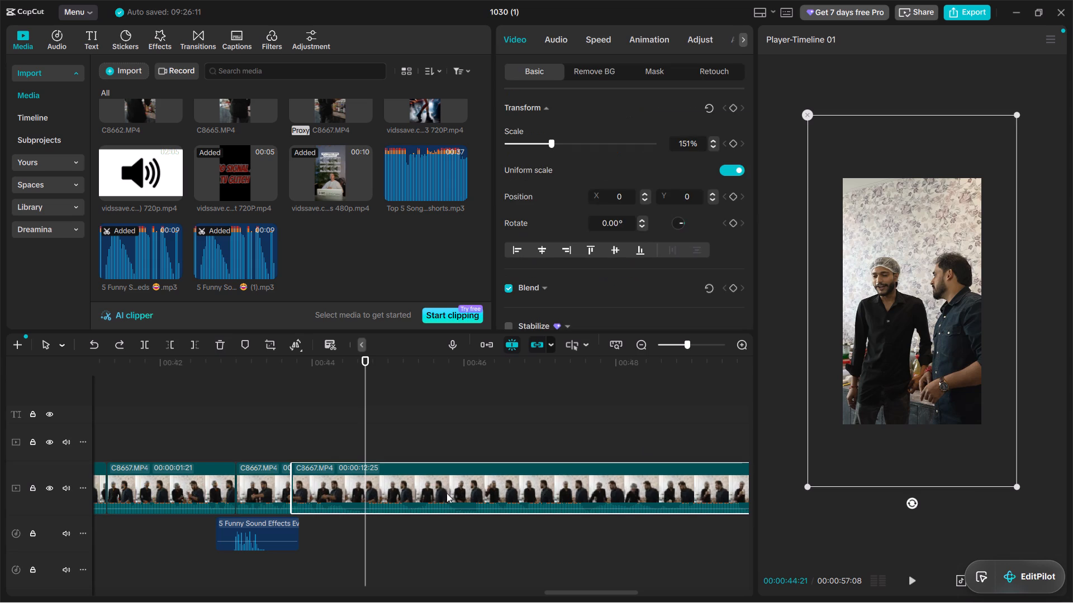
pyautogui.hotkey('ctrl', 'b')
pyautogui.moveTo(802, 489); pyautogui.dragTo(859, 413)
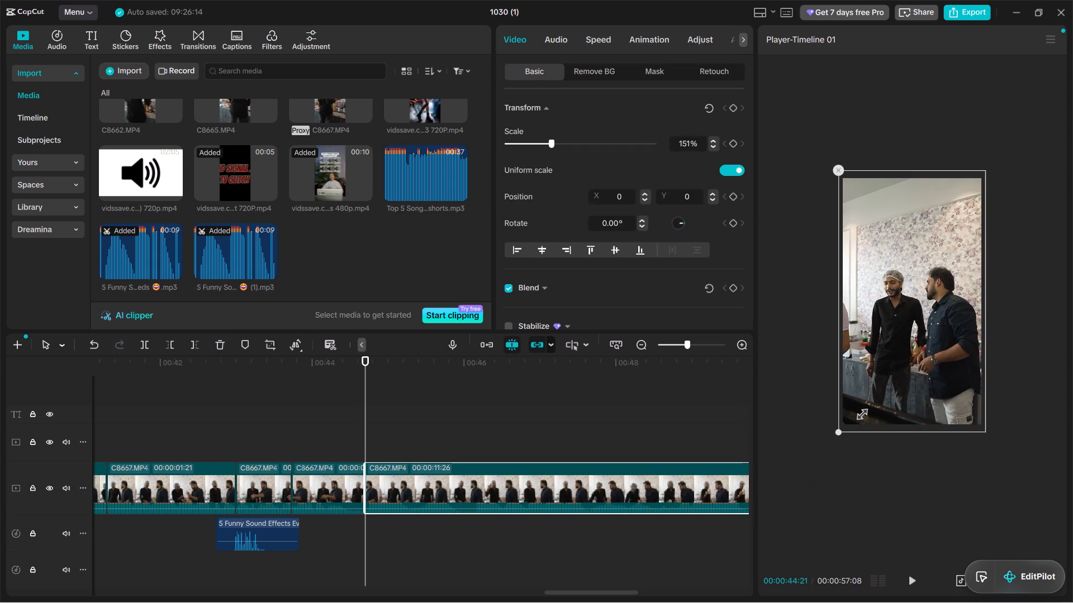
pyautogui.moveTo(859, 413); pyautogui.dragTo(857, 403)
pyautogui.keyDown('ctrl'); pyautogui.scroll(3, 946, 319); pyautogui.keyUp('ctrl')
# Replay the kitchen scene from about 43:00 to 47:00 to check the stepped zooms, and park the playhead at 44:21.
pyautogui.press('space')
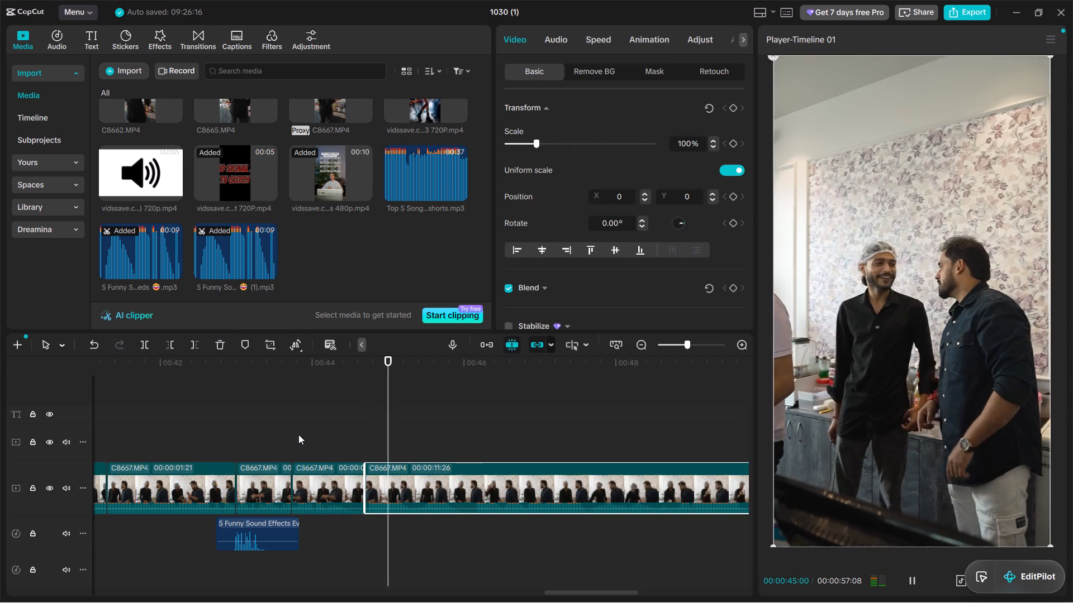
pyautogui.click(298, 415)
pyautogui.moveTo(239, 392); pyautogui.dragTo(231, 390)
pyautogui.click(215, 390)
pyautogui.press('space')
pyautogui.keyDown('alt'); pyautogui.scroll(3, 251, 408); pyautogui.keyUp('alt')
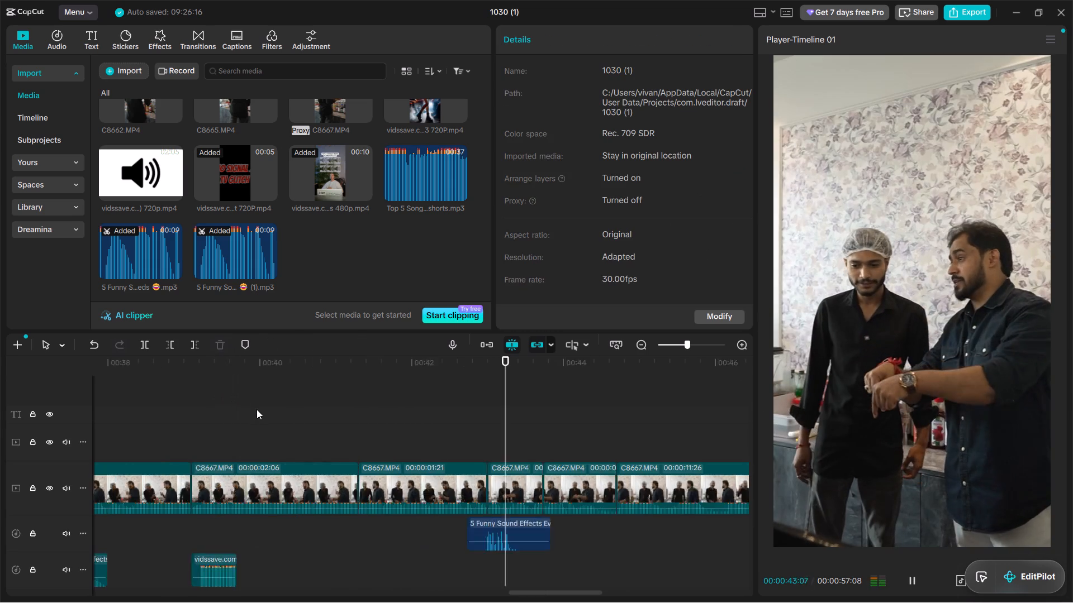
pyautogui.keyDown('alt'); pyautogui.scroll(1, 257, 409); pyautogui.keyUp('alt')
pyautogui.keyDown('alt'); pyautogui.scroll(-3, 257, 409); pyautogui.keyUp('alt')
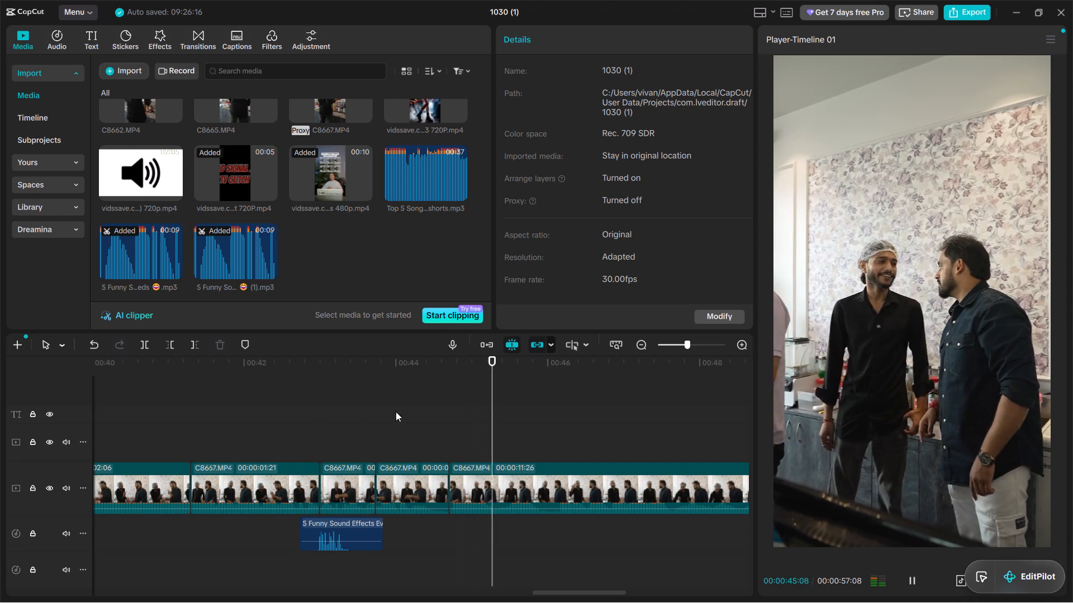
pyautogui.keyDown('alt'); pyautogui.scroll(-2, 531, 436); pyautogui.keyUp('alt')
pyautogui.click(282, 439)
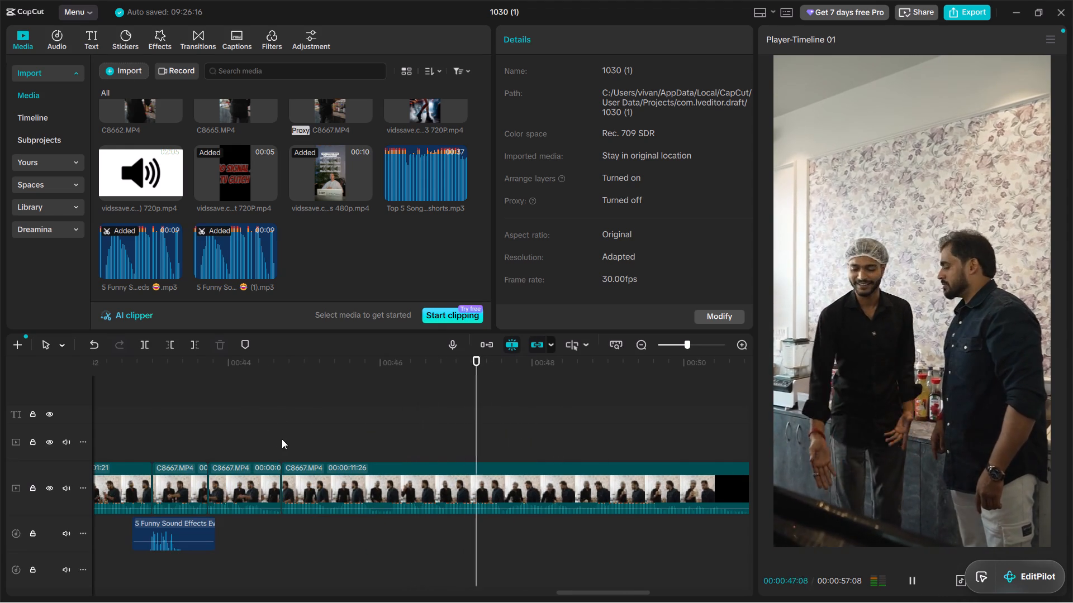
# Extend the in point of the second '5 Funny Sound Effects' MP3 in the media library back to its start.
pyautogui.click(228, 241)
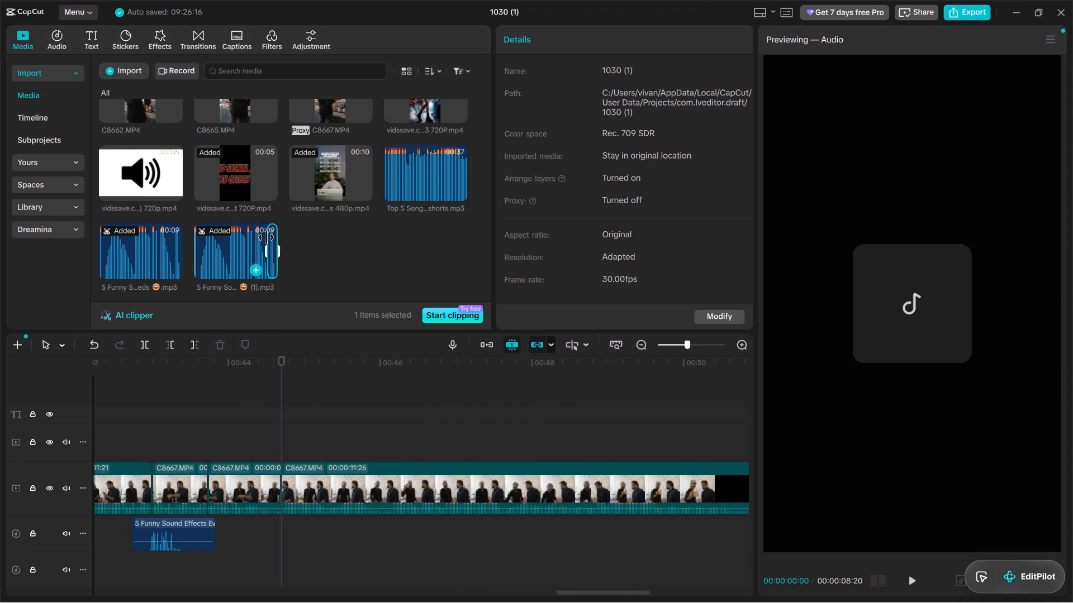
pyautogui.moveTo(266, 237); pyautogui.dragTo(99, 221)
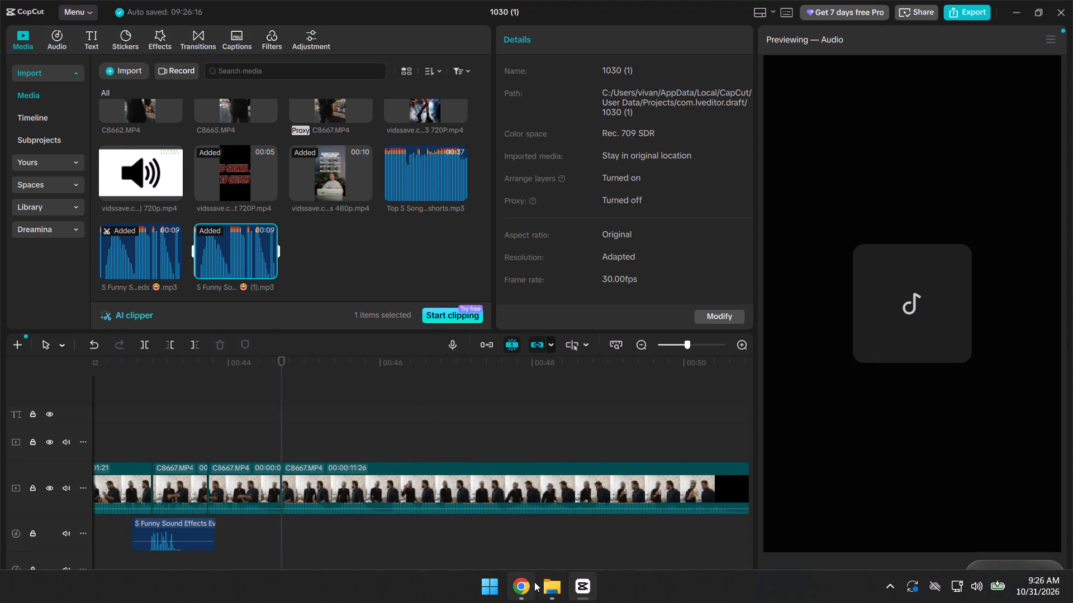
# Switch to Chrome and search YouTube for 'funny sfx sound effects pack'.
pyautogui.click(528, 510)
pyautogui.click(123, 2)
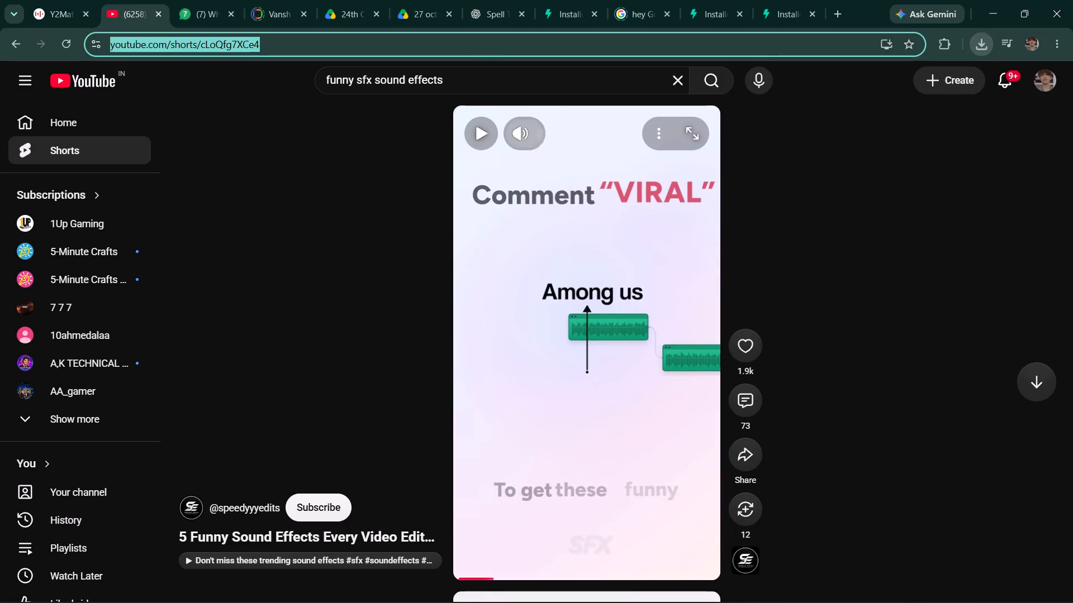
pyautogui.click(485, 77)
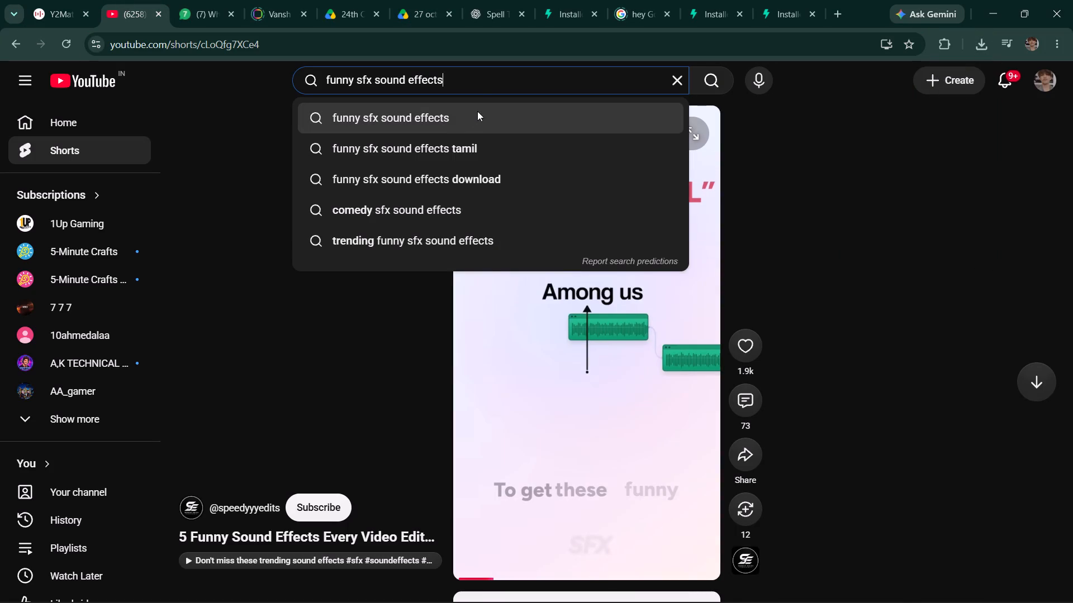
pyautogui.press('space')
pyautogui.write('pac')
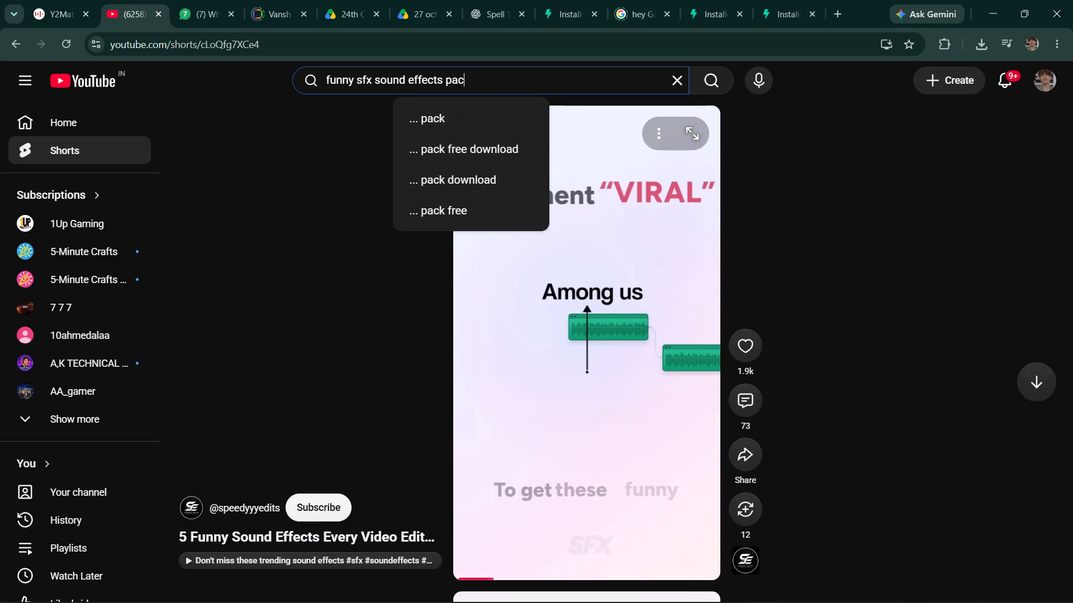
pyautogui.press('k')
pyautogui.press('Return')
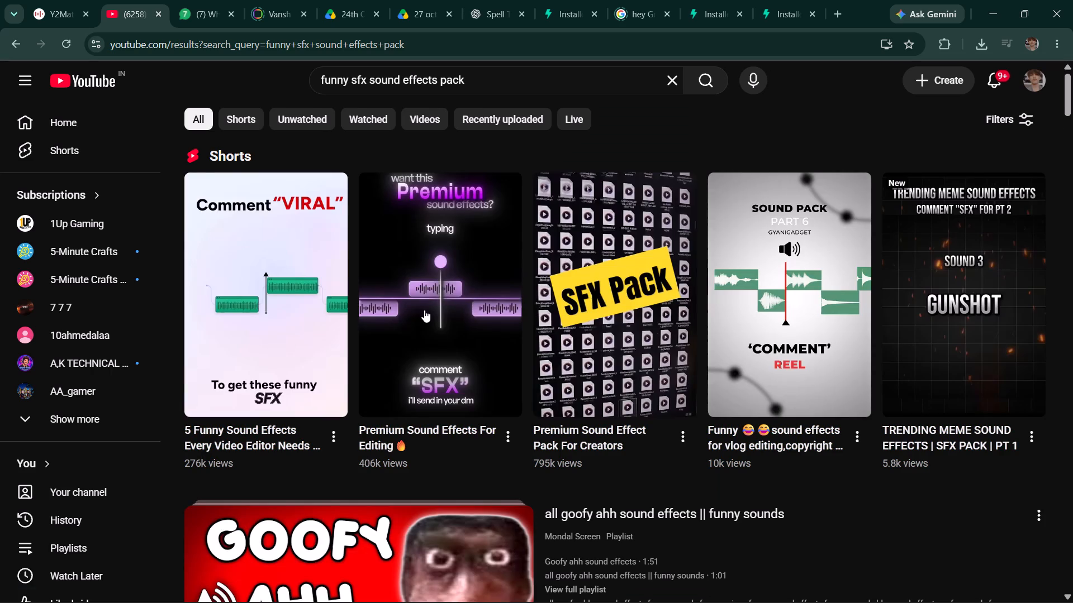
# Open the 'Funny sound effects for vlog editing' Short by Gyanigadget and listen through its sound pack.
pyautogui.click(424, 310)
pyautogui.click(437, 299)
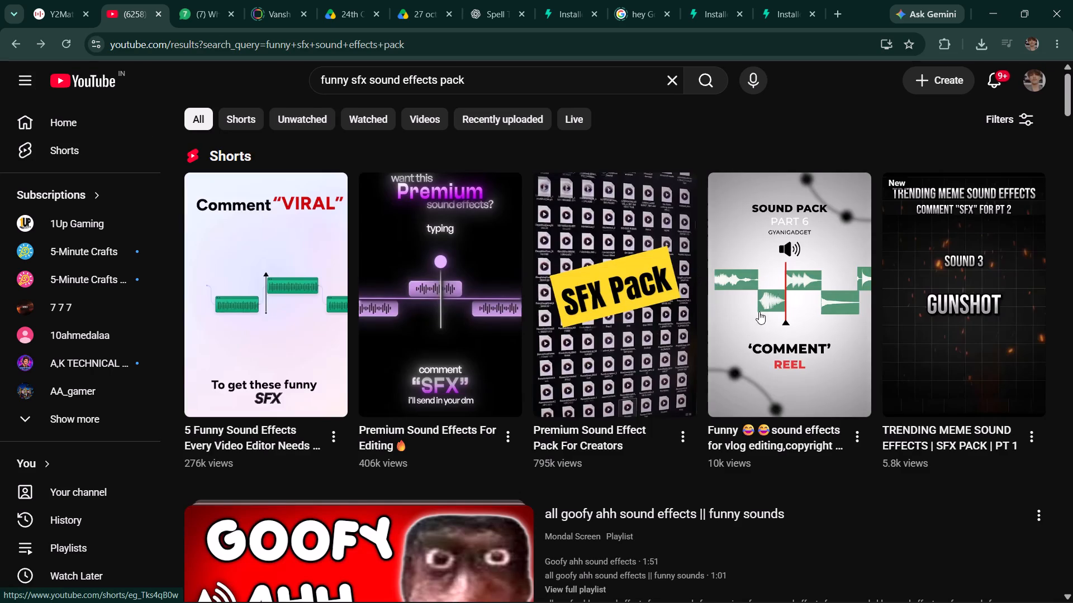
pyautogui.click(790, 312)
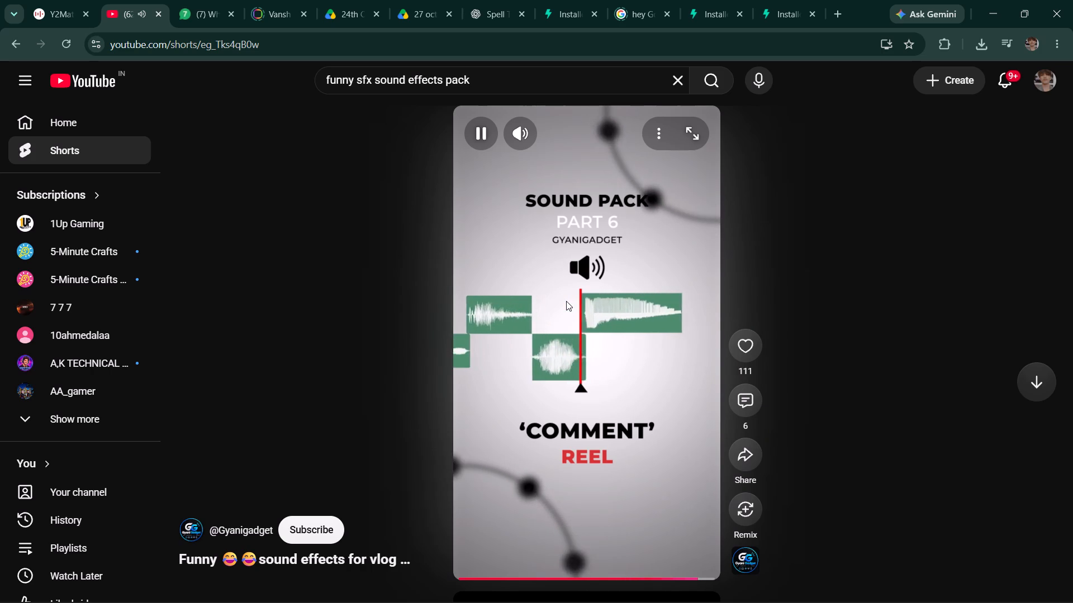
pyautogui.click(524, 352)
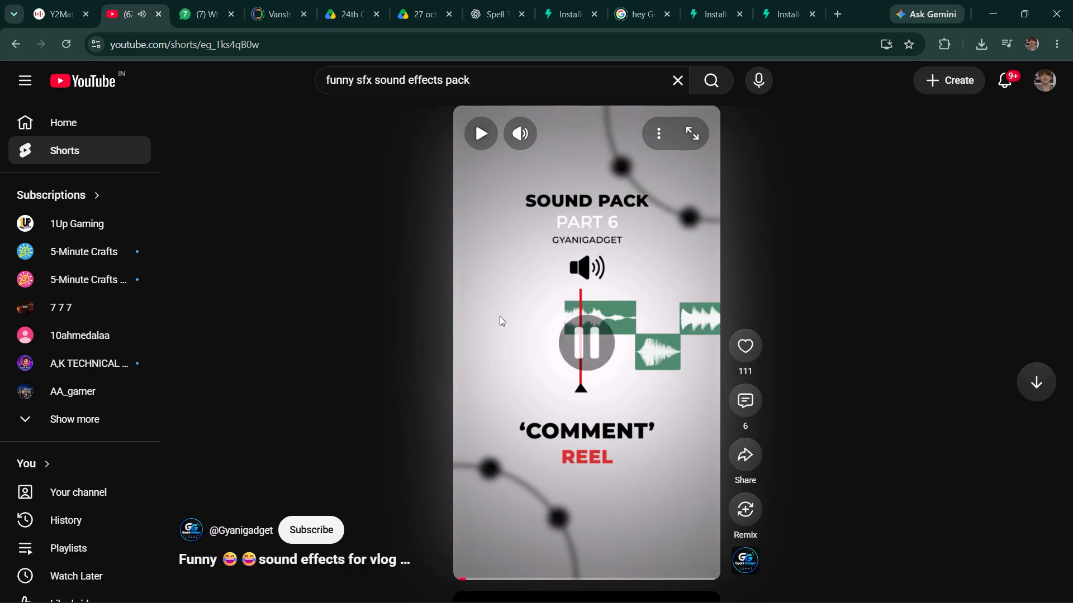
# Copy the link of the sound pack Short and submit it for conversion in Y2Mate.
pyautogui.click(222, 50)
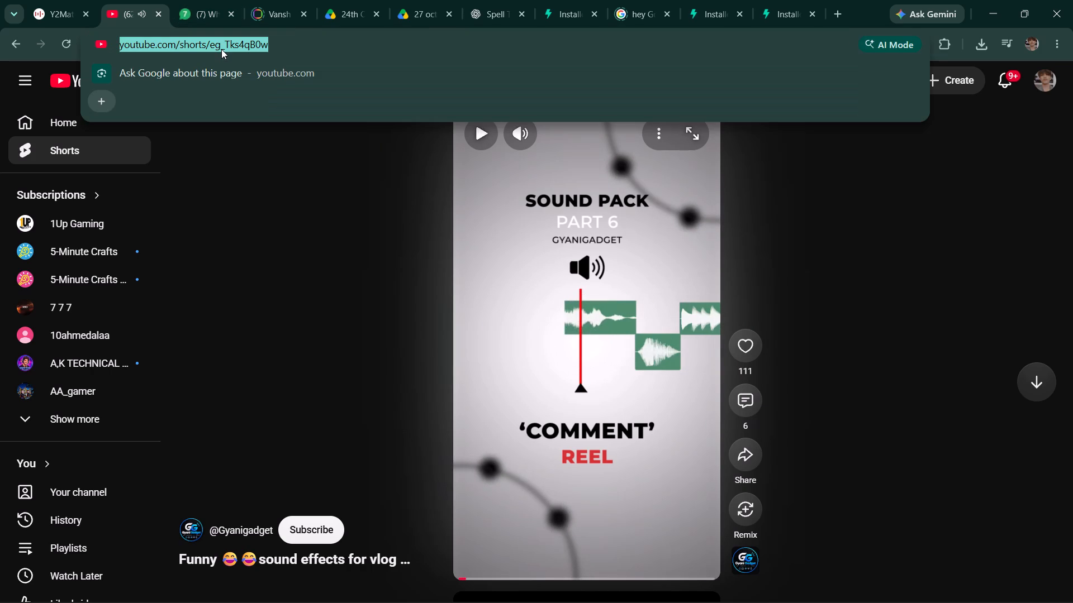
pyautogui.hotkey('ctrl', 'c')
pyautogui.click(41, 0)
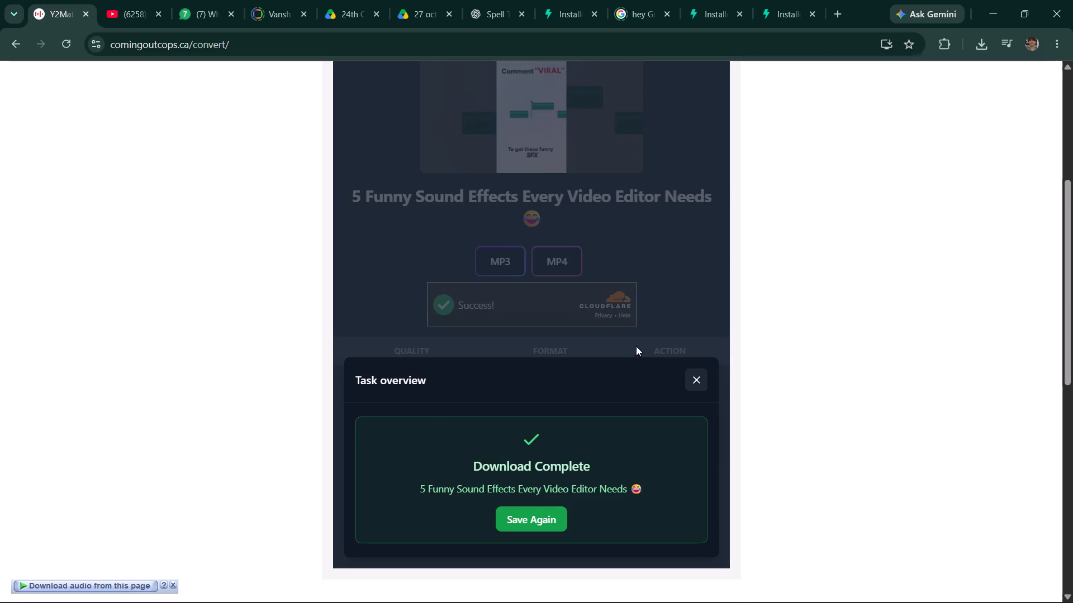
pyautogui.scroll(8, 599, 333)
pyautogui.click(508, 232)
pyautogui.hotkey('ctrl', 'a')
pyautogui.hotkey('ctrl', 'v')
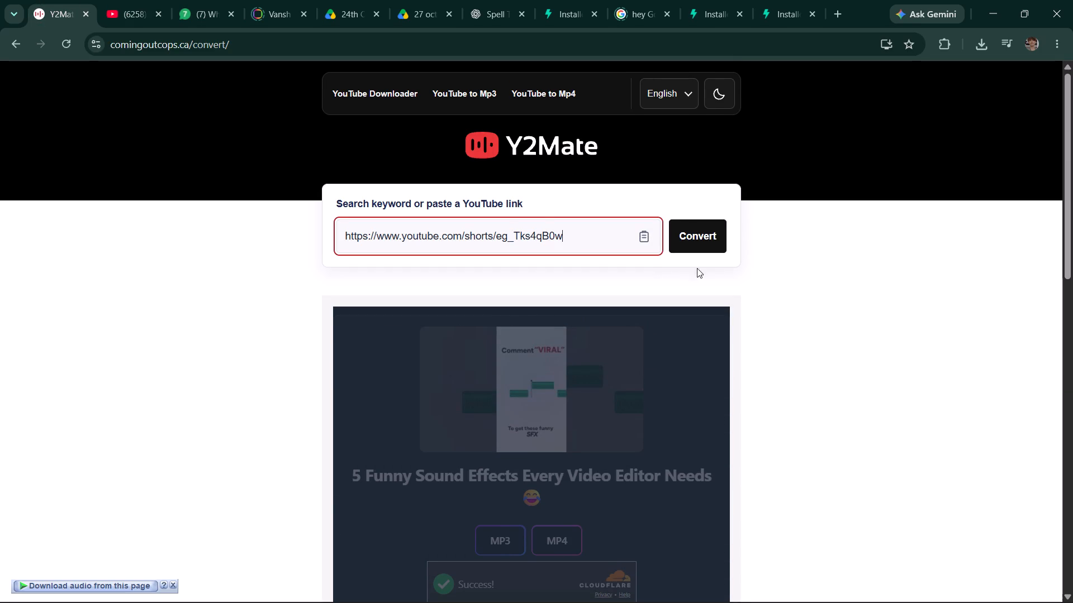
pyautogui.click(697, 243)
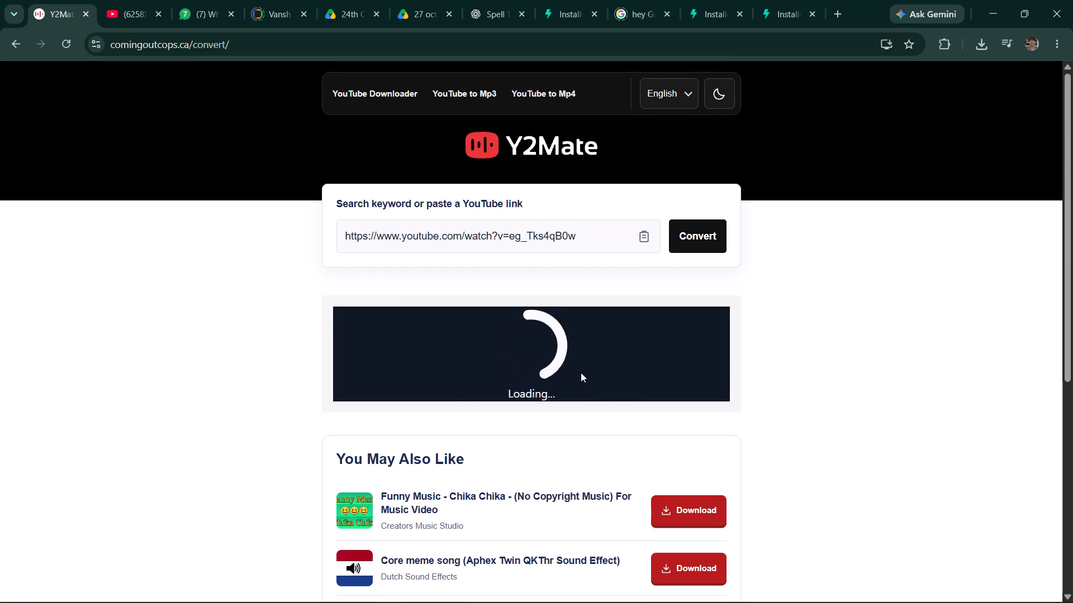
# Download the Short's audio as a 320 kbps MP3 and save it in the Downloads folder.
pyautogui.scroll(-3, 443, 449)
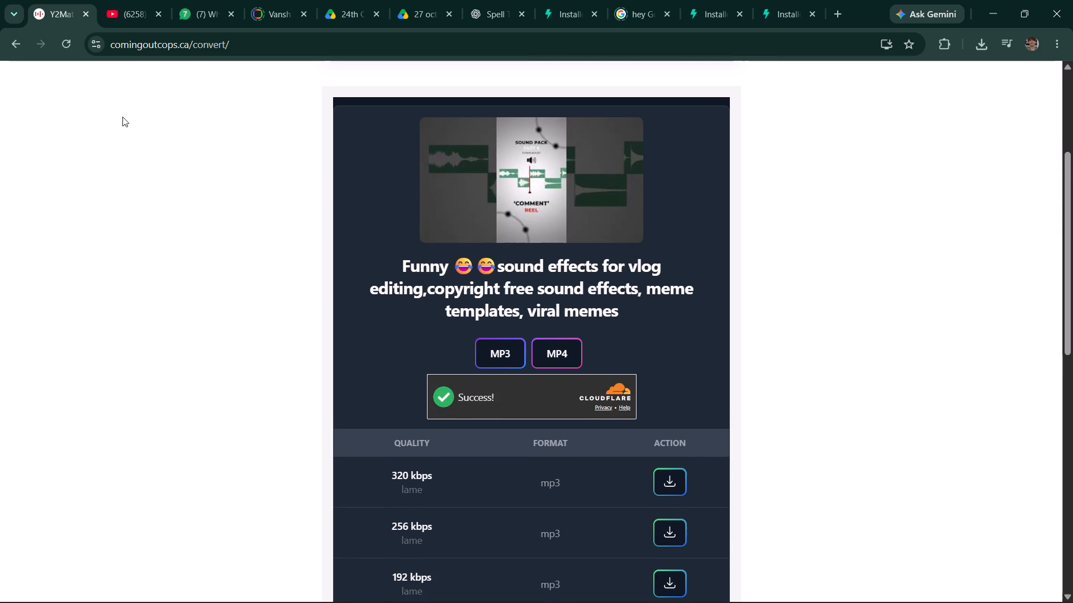
pyautogui.scroll(-3, 445, 396)
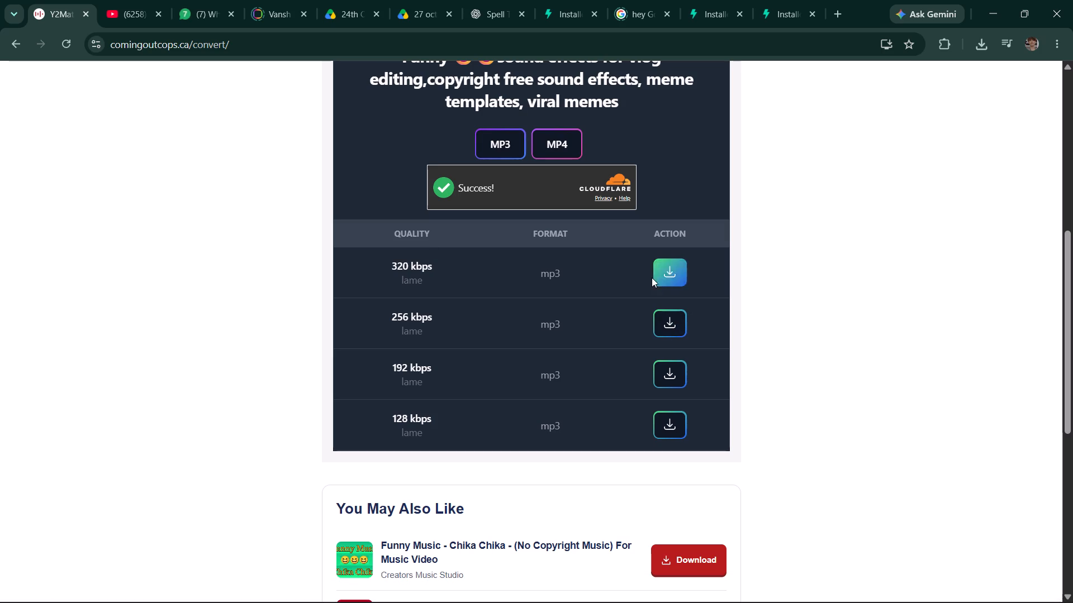
pyautogui.click(666, 273)
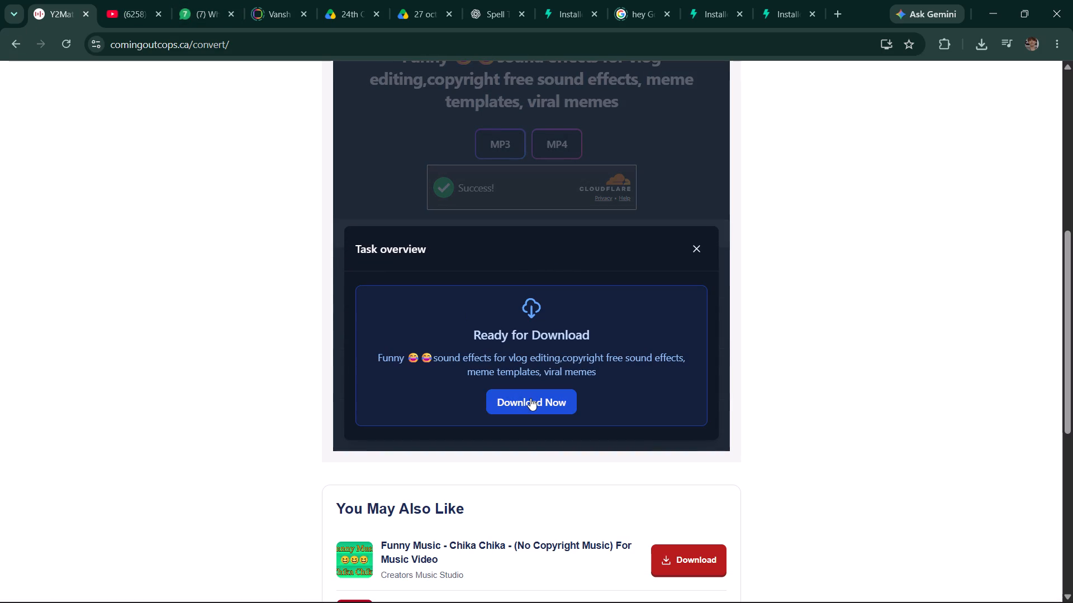
pyautogui.click(530, 398)
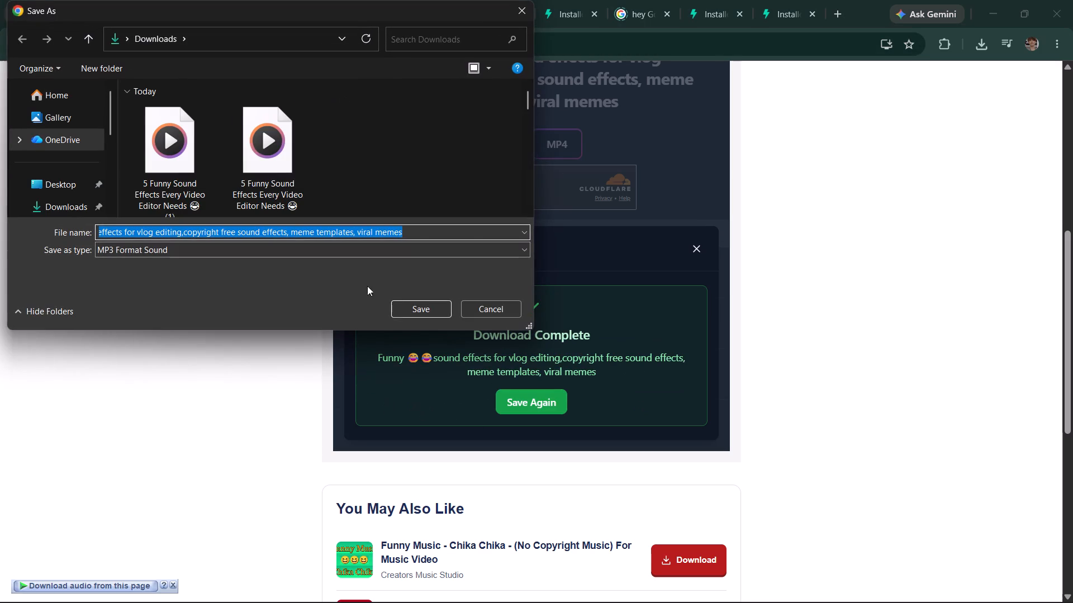
pyautogui.click(414, 305)
# Switch to CapCut and import the downloaded 'Funny sound effects for vlog editing' MP3 from the device.
pyautogui.click(568, 535)
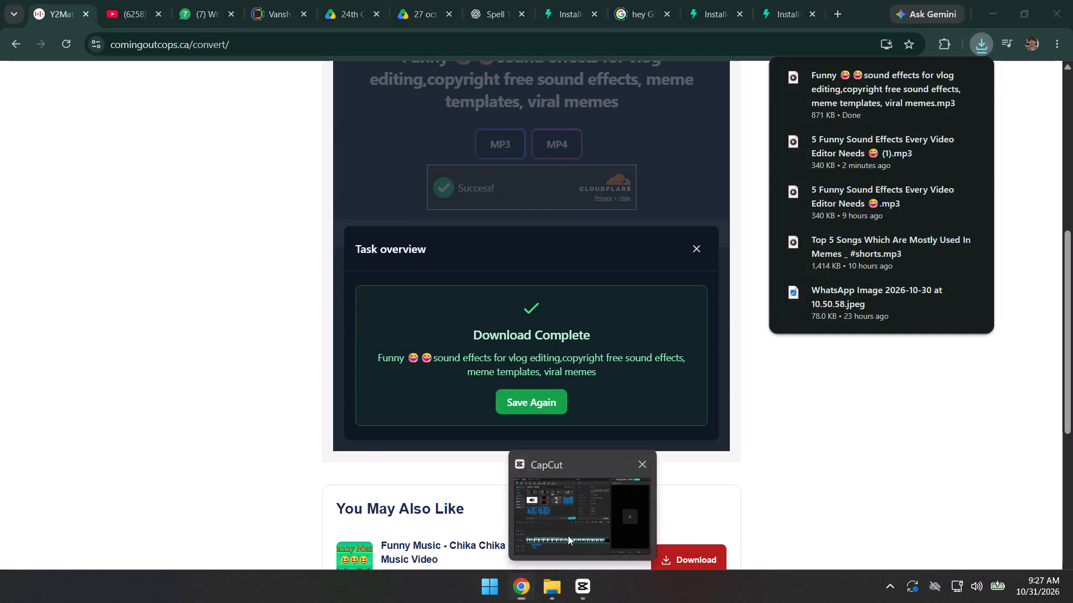
pyautogui.click(132, 68)
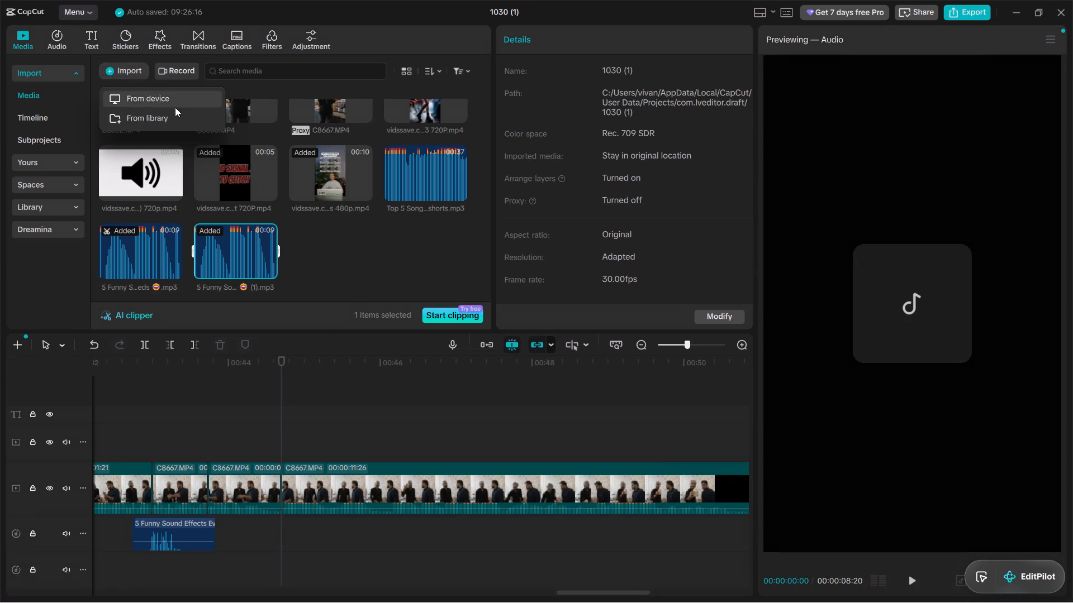
pyautogui.click(175, 107)
pyautogui.click(177, 141)
pyautogui.press('Return')
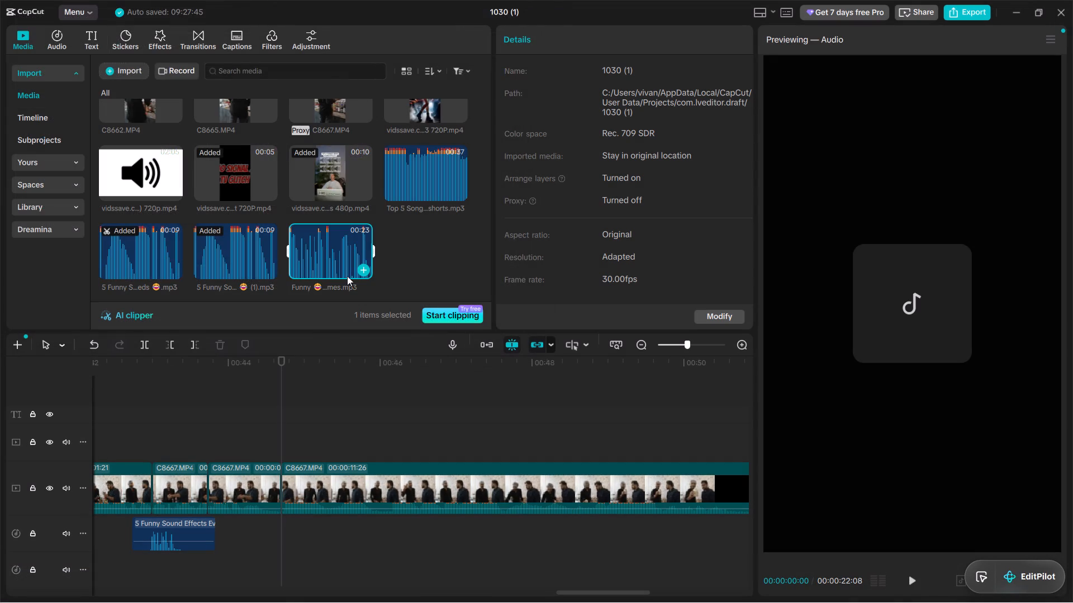
# Audition the imported sound effects MP3 and mark its in point at about 11 seconds.
pyautogui.press('space')
pyautogui.click(300, 239)
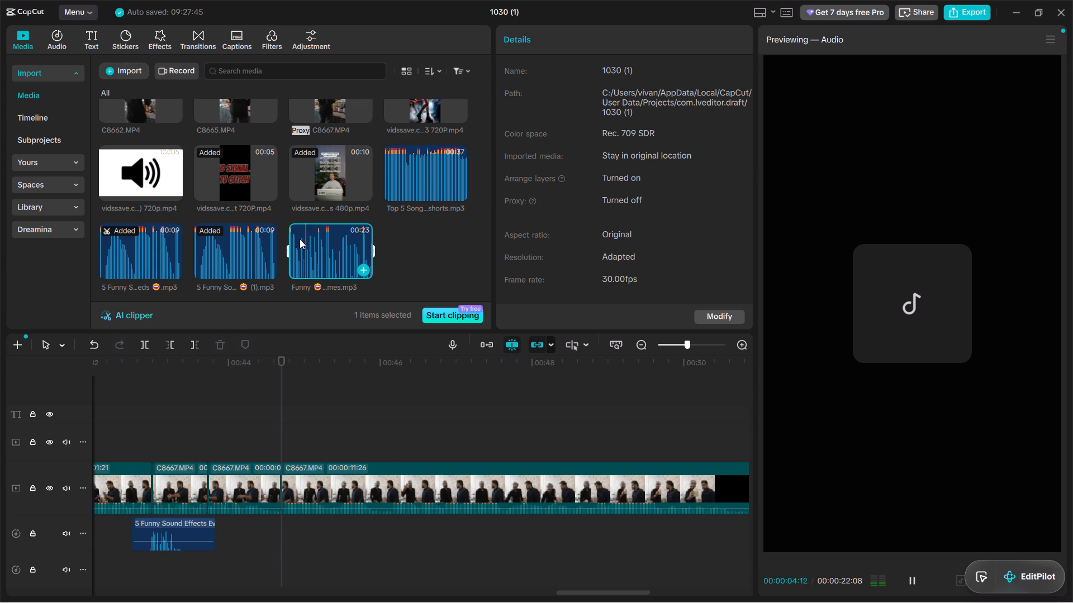
pyautogui.press('space')
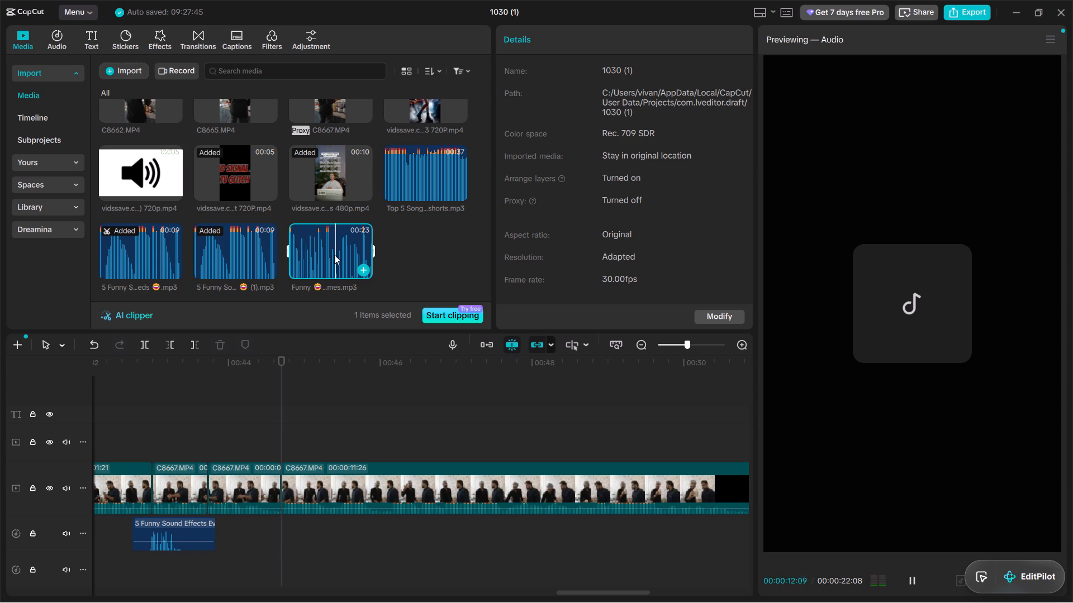
pyautogui.click(333, 253)
pyautogui.click(331, 253)
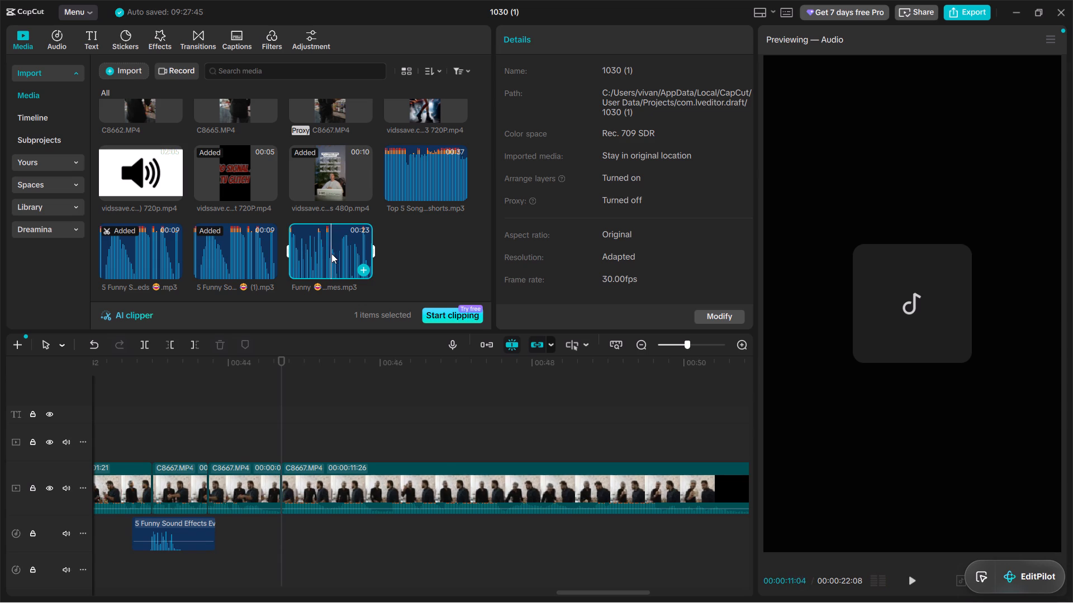
pyautogui.press('space')
pyautogui.click(331, 253)
pyautogui.press('i')
pyautogui.press('space')
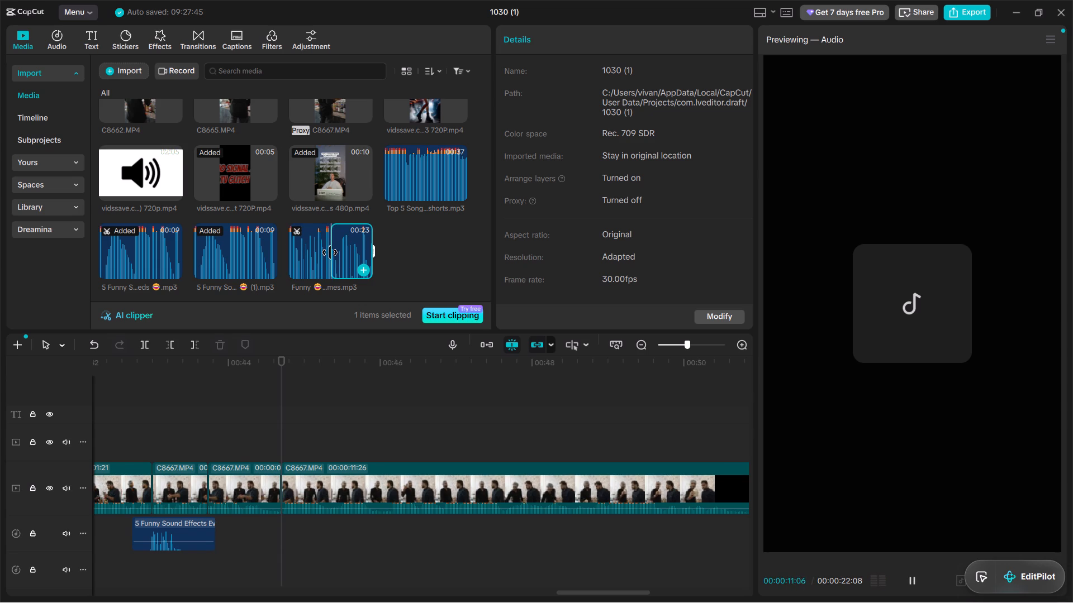
pyautogui.press('space')
# Place the trimmed sound effects MP3 on the upper audio track at about 45:07 and play it against the kitchen scene.
pyautogui.moveTo(351, 248); pyautogui.dragTo(386, 600)
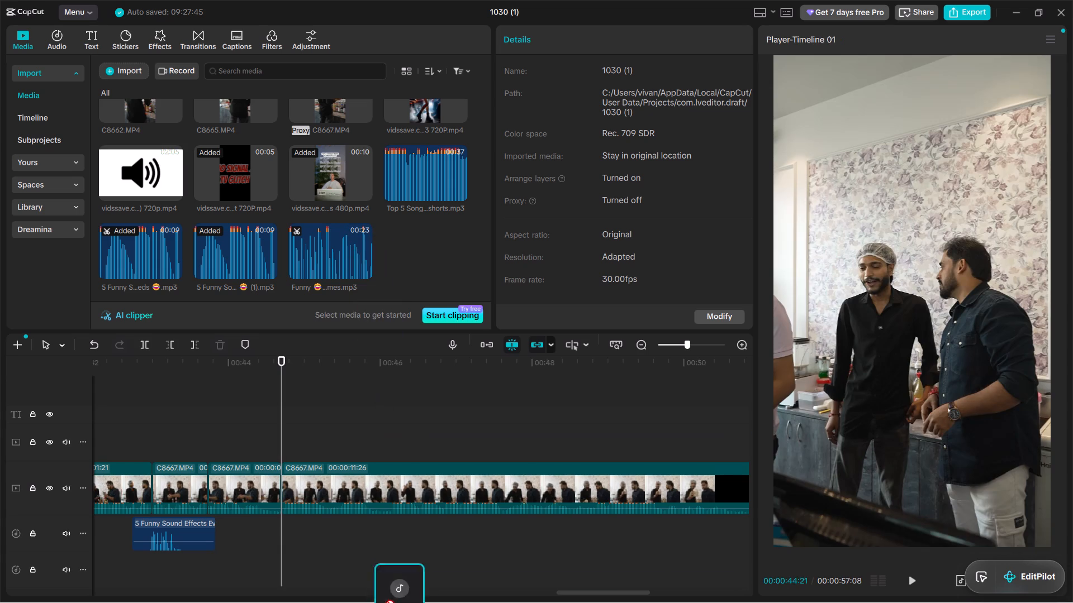
pyautogui.moveTo(386, 600); pyautogui.dragTo(322, 525)
pyautogui.press('space')
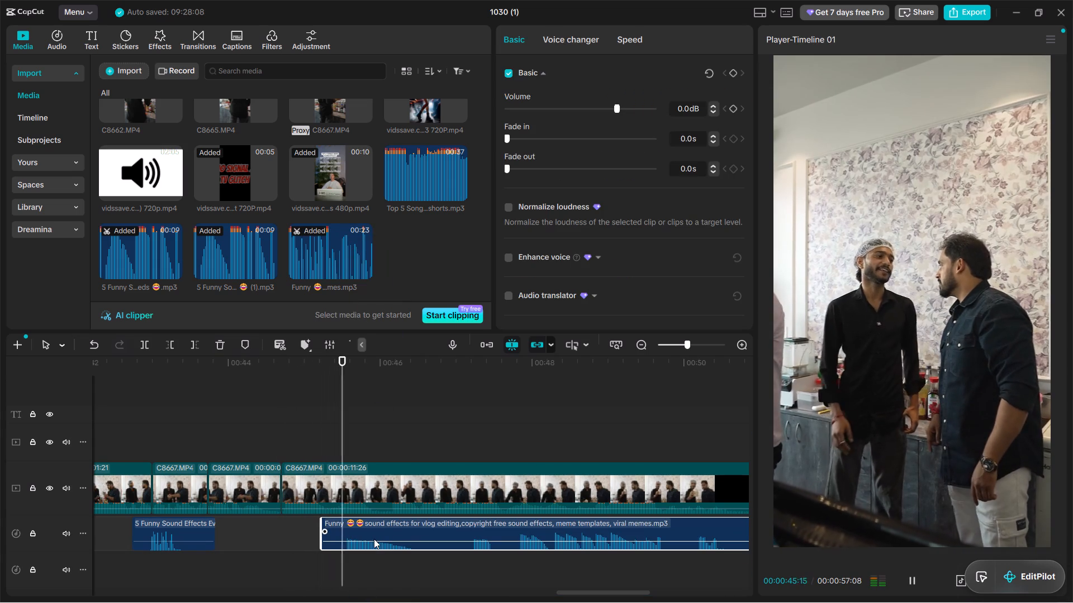
pyautogui.press('space')
pyautogui.press('space')
pyautogui.press('space')
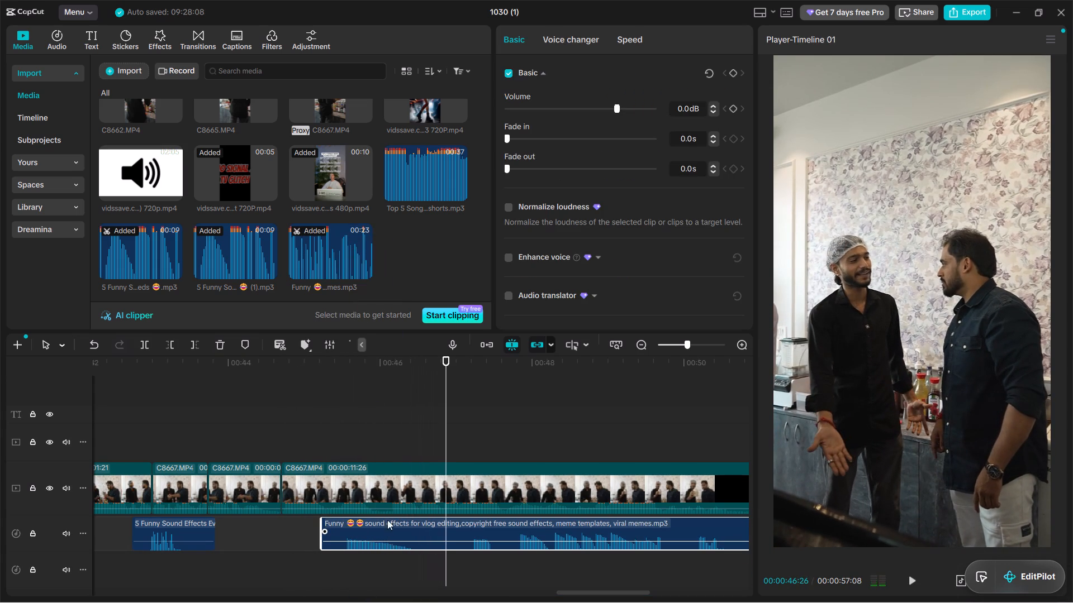
# Move the new sound effects clip later to start at about 45:26, and replay it to check its timing.
pyautogui.click(345, 388)
pyautogui.press('space')
pyautogui.press('space')
pyautogui.moveTo(403, 532); pyautogui.dragTo(445, 534)
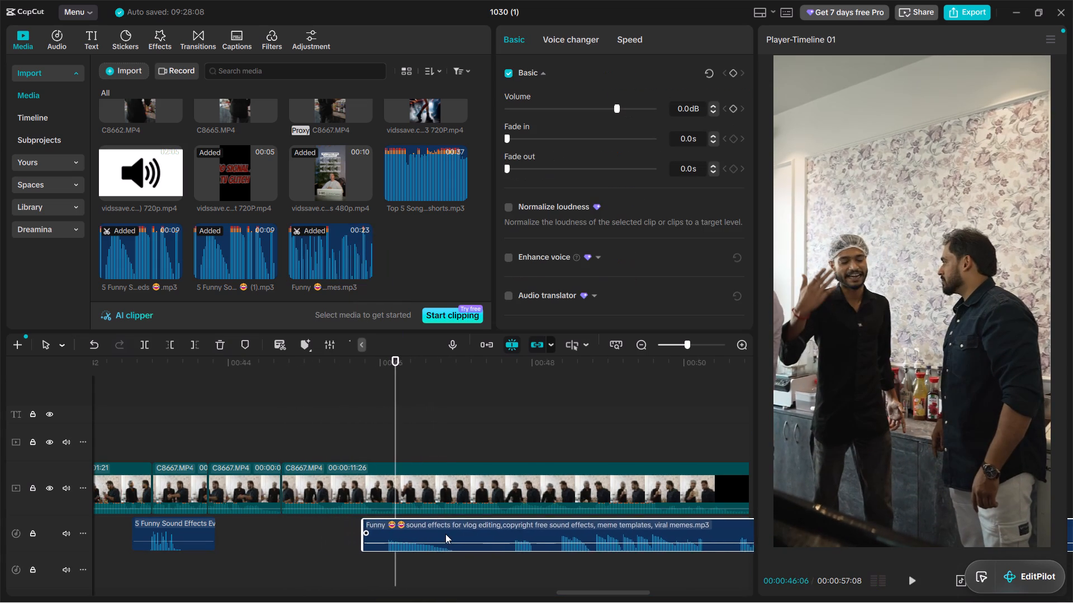
pyautogui.moveTo(445, 534); pyautogui.dragTo(454, 528)
pyautogui.press('space')
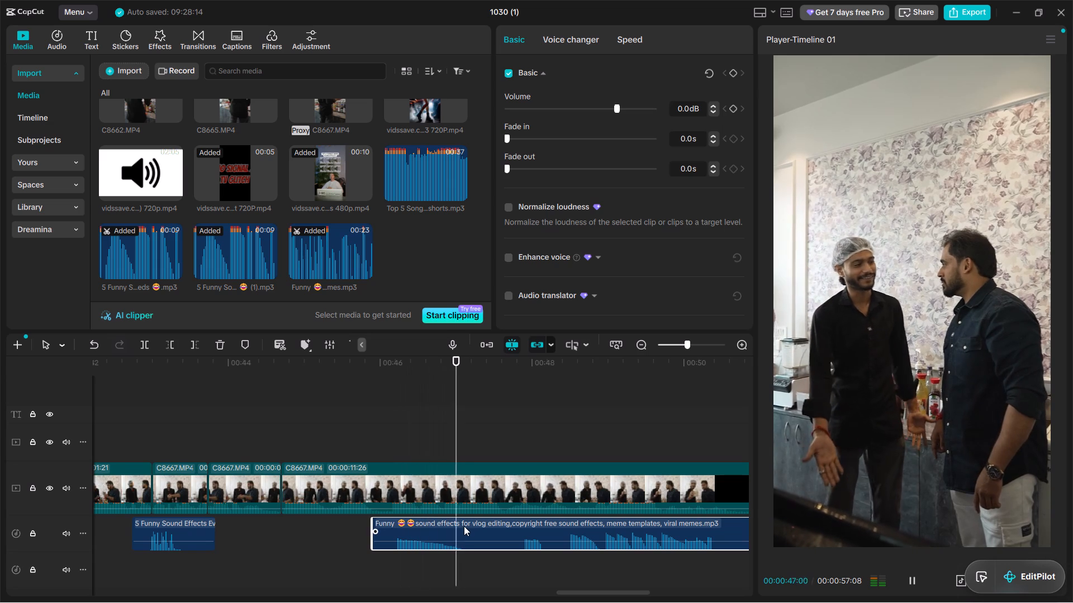
pyautogui.press('space')
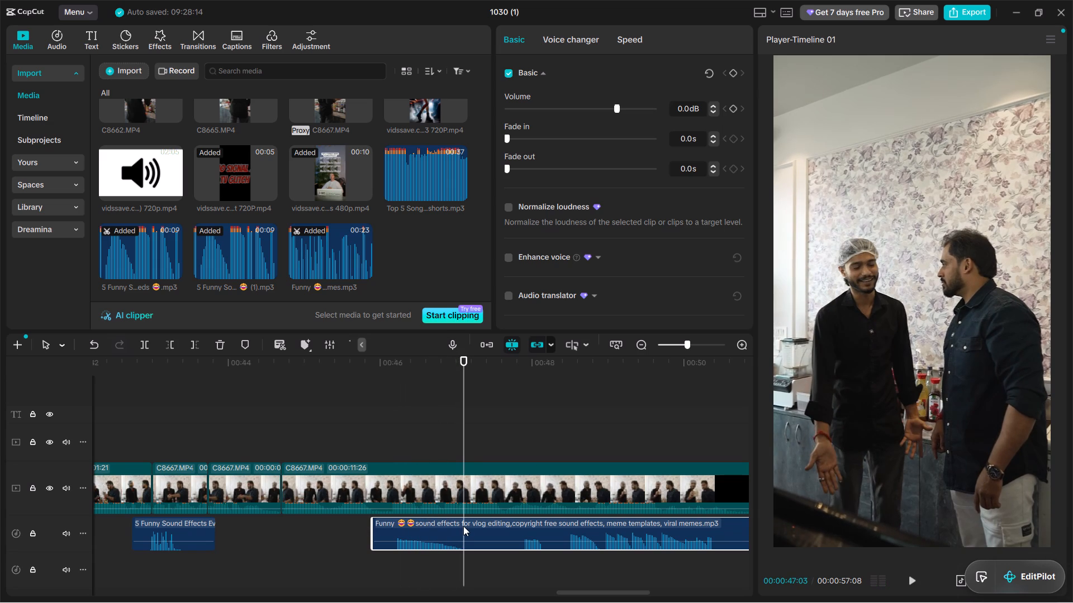
# Split the new sound effects clip at 47:03 and at 50:12, playing the kitchen scene to find the cuts.
pyautogui.hotkey('ctrl', 'b')
pyautogui.press('space')
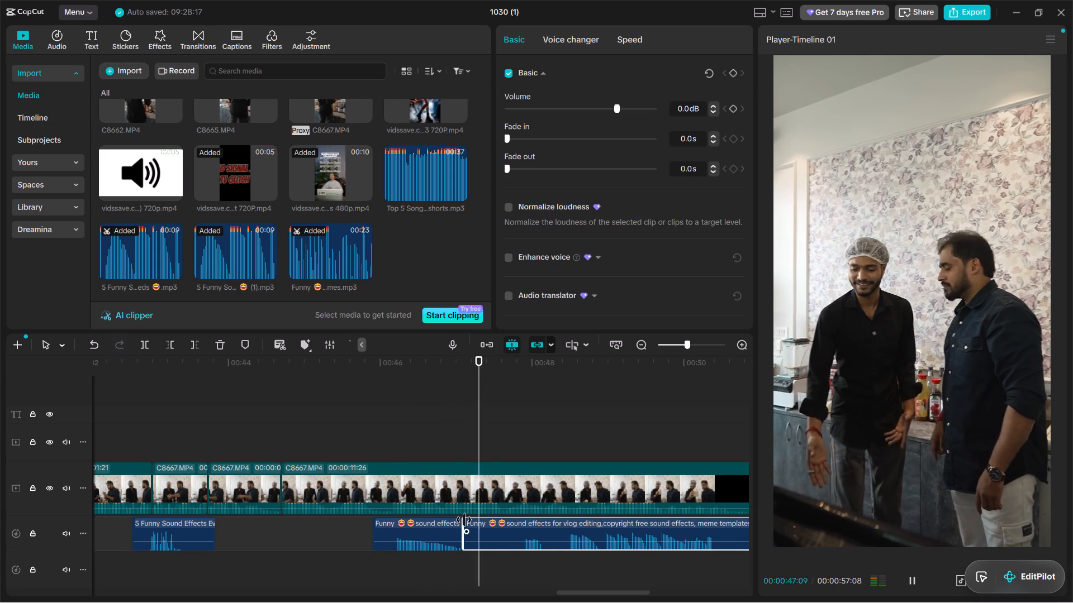
pyautogui.keyDown('alt'); pyautogui.scroll(-1, 465, 520); pyautogui.keyUp('alt')
pyautogui.press('space')
pyautogui.press('space')
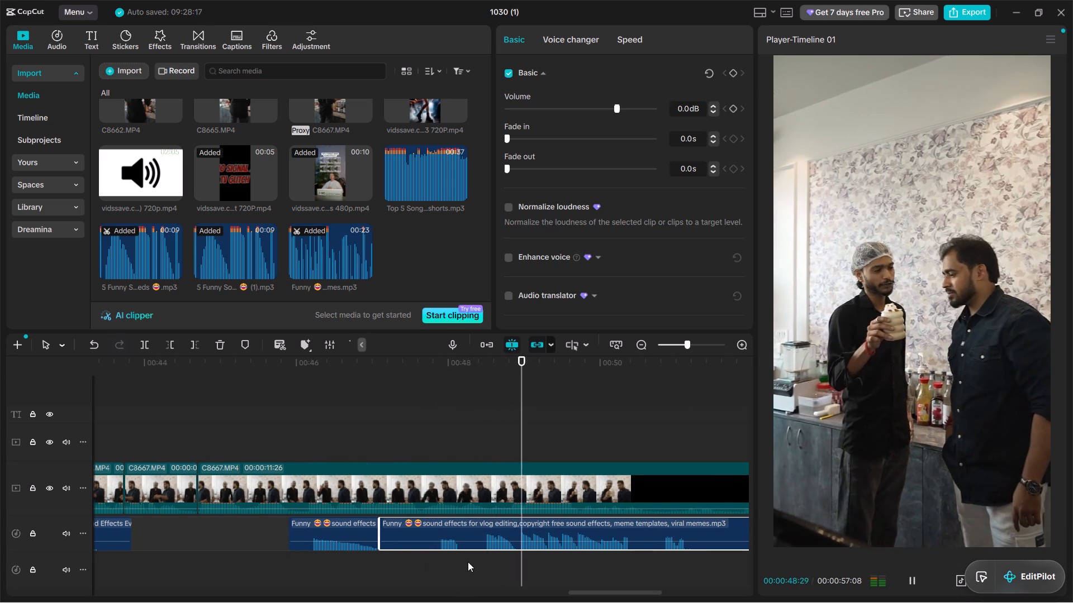
pyautogui.keyDown('alt'); pyautogui.scroll(-2, 468, 562); pyautogui.keyUp('alt')
pyautogui.press('space')
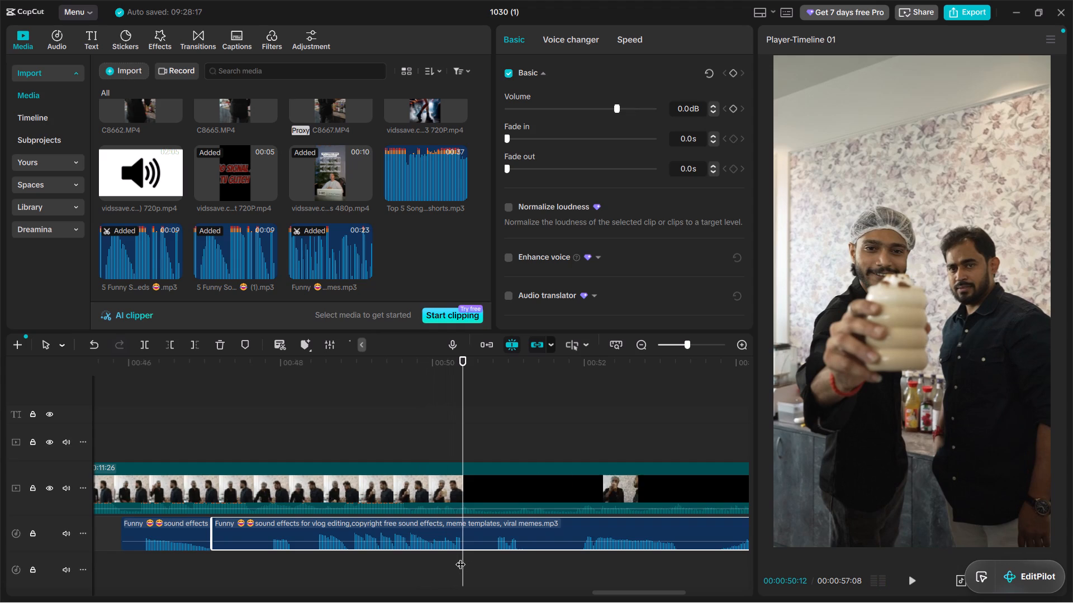
pyautogui.hotkey('ctrl', 'b')
# Replay the kitchen scene between about 38 and 45 seconds to check the earlier sound effects against the action.
pyautogui.keyDown('alt'); pyautogui.scroll(3, 360, 541); pyautogui.keyUp('alt')
pyautogui.keyDown('ctrl'); pyautogui.scroll(-7, 345, 538); pyautogui.keyUp('ctrl')
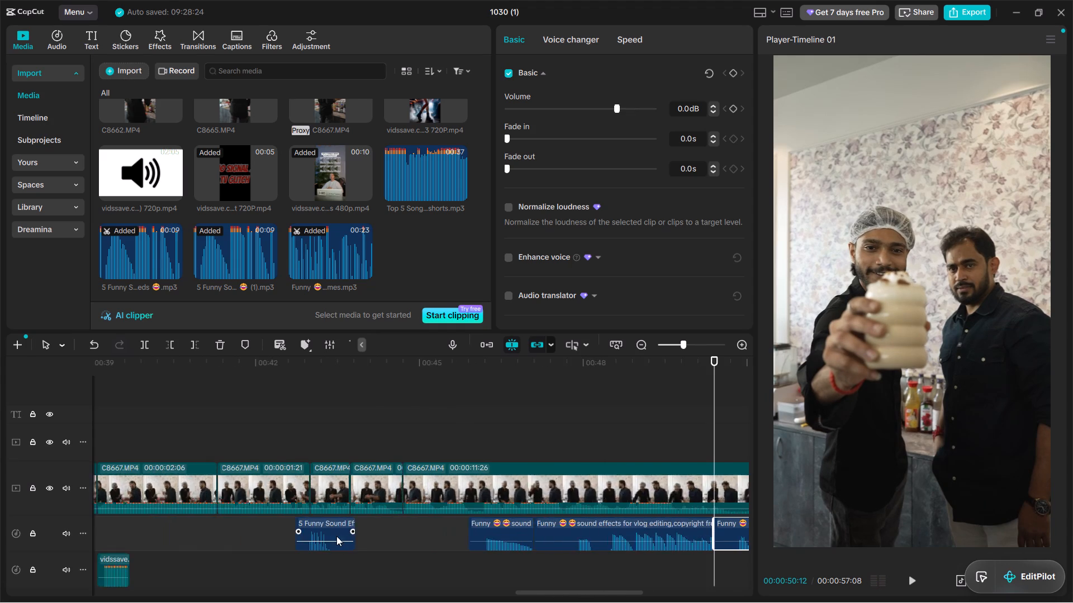
pyautogui.keyDown('ctrl'); pyautogui.scroll(-5, 334, 535); pyautogui.keyUp('ctrl')
pyautogui.click(287, 424)
pyautogui.press('space')
pyautogui.keyDown('alt'); pyautogui.scroll(3, 316, 458); pyautogui.keyUp('alt')
pyautogui.keyDown('alt'); pyautogui.scroll(-2, 317, 462); pyautogui.keyUp('alt')
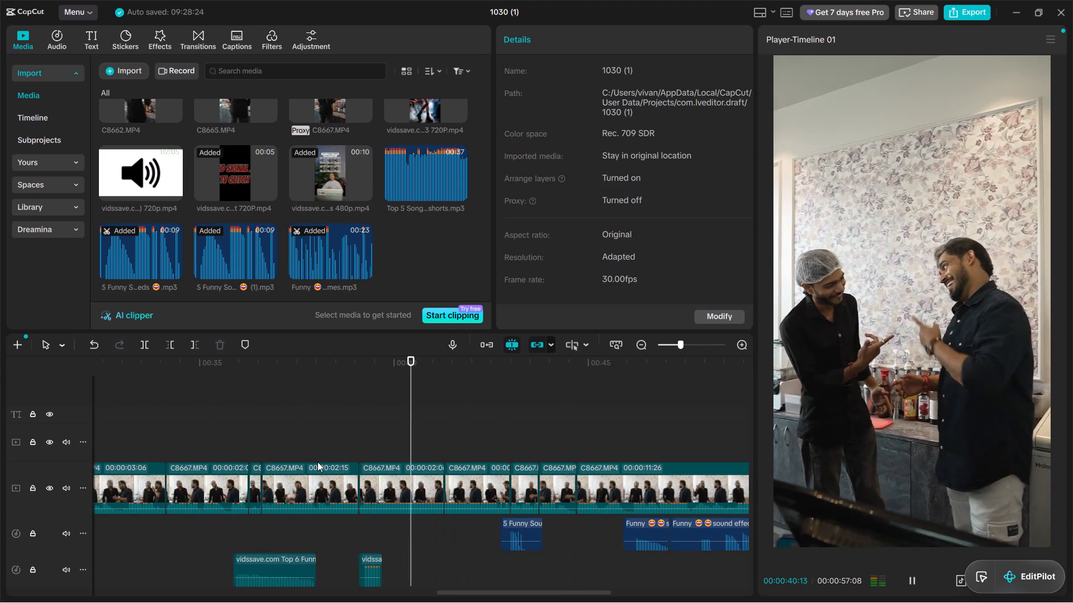
pyautogui.press('space')
pyautogui.press('space')
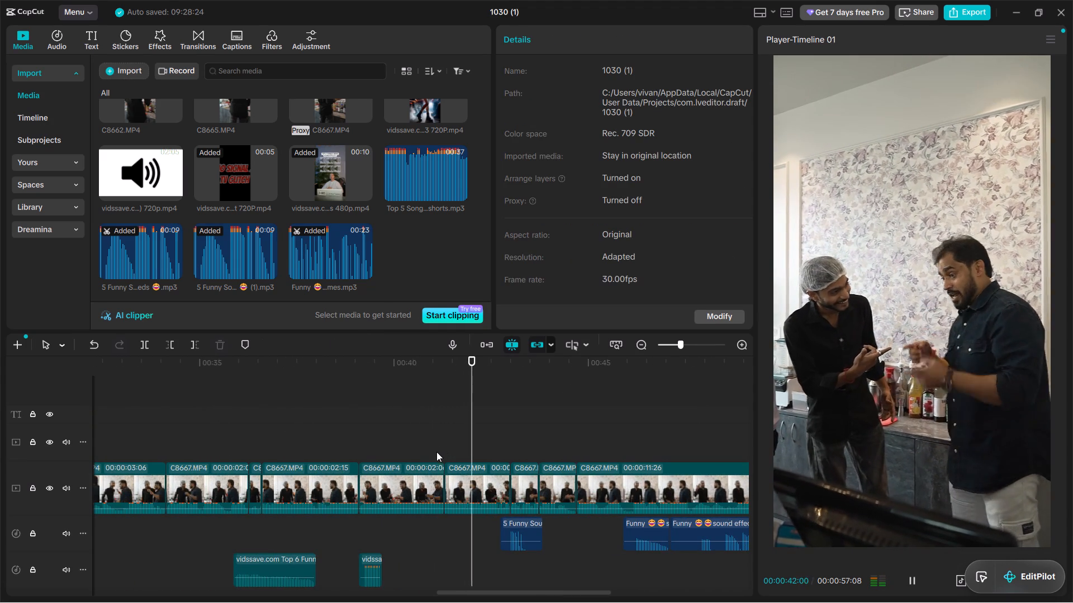
pyautogui.keyDown('alt'); pyautogui.scroll(-1, 436, 452); pyautogui.keyUp('alt')
pyautogui.press('space')
pyautogui.click(359, 439)
pyautogui.click(280, 421)
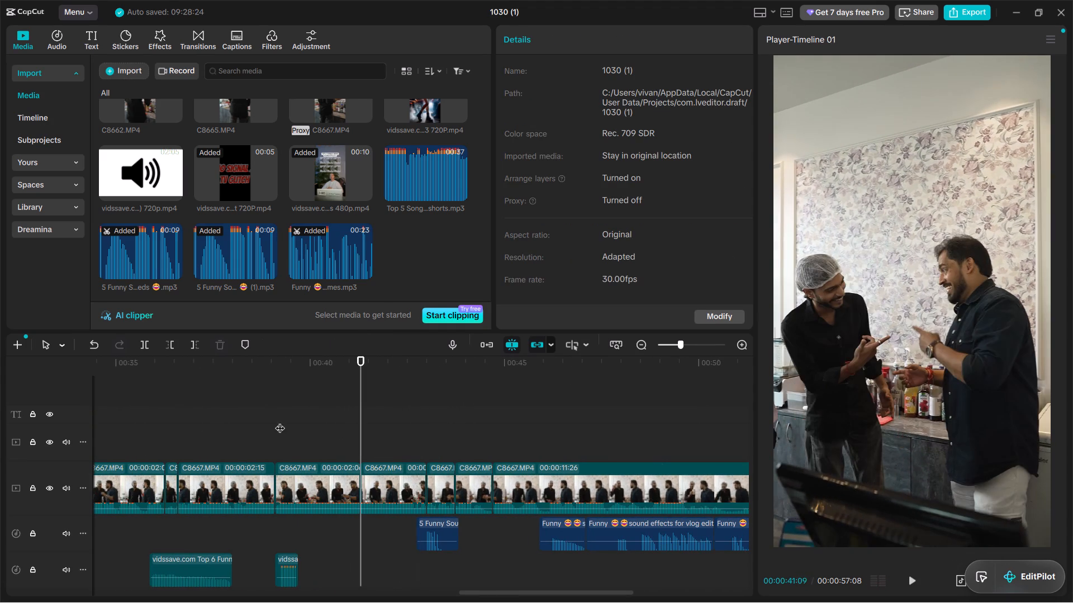
pyautogui.press('space')
pyautogui.keyDown('alt'); pyautogui.scroll(3, 320, 442); pyautogui.keyUp('alt')
pyautogui.keyDown('alt'); pyautogui.scroll(-4, 323, 447); pyautogui.keyUp('alt')
pyautogui.keyDown('alt'); pyautogui.scroll(2, 325, 449); pyautogui.keyUp('alt')
pyautogui.press('space')
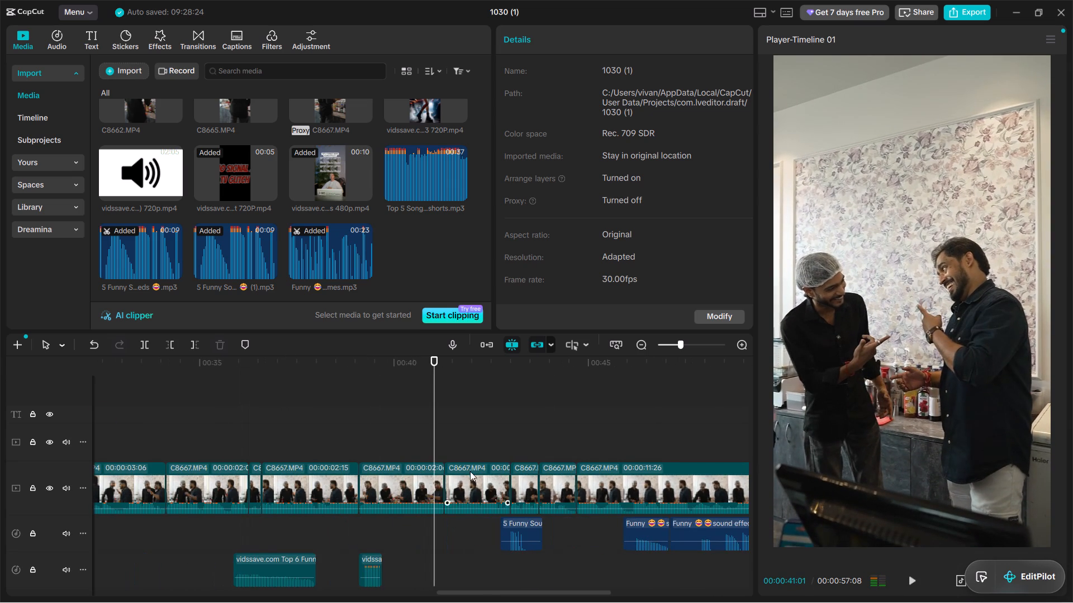
pyautogui.click(436, 447)
pyautogui.click(436, 447)
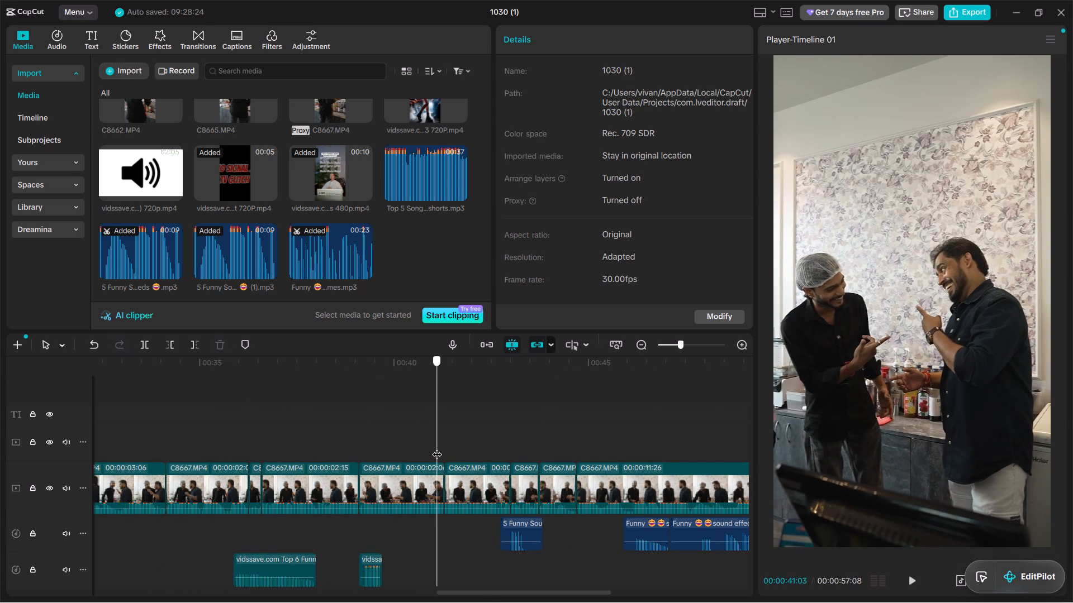
pyautogui.click(412, 492)
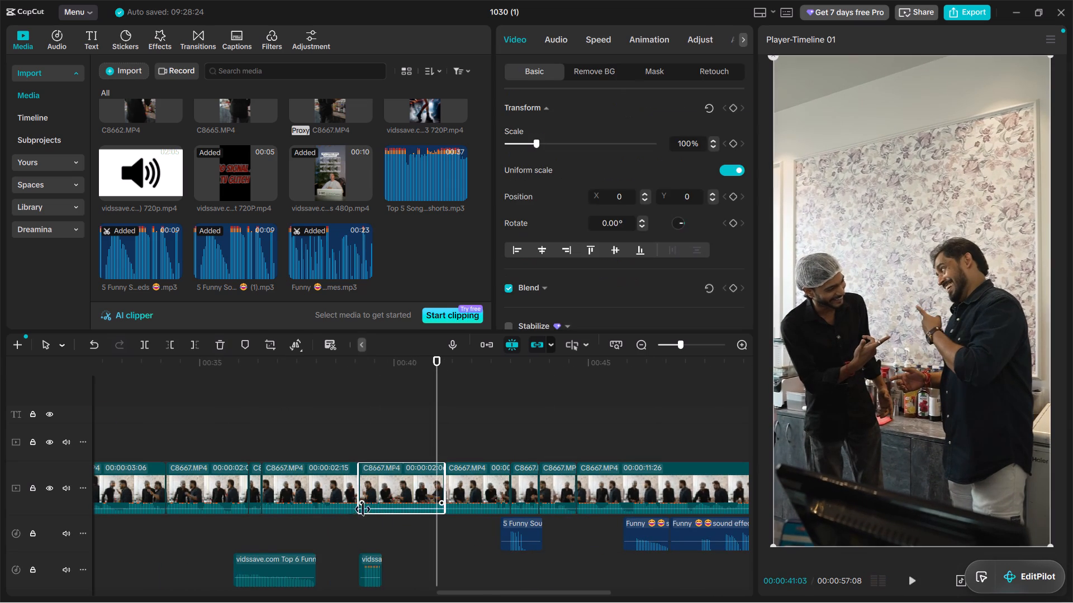
pyautogui.press('space')
pyautogui.click(581, 439)
pyautogui.press('space')
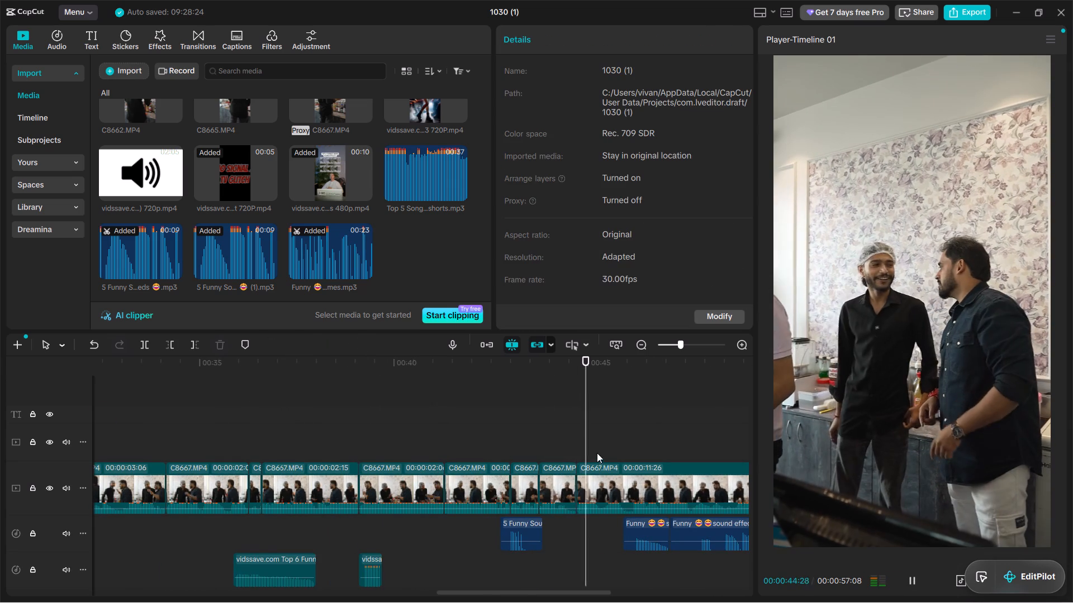
# Play the kitchen scene to the closing glitch and split the last sound effects section at about 55:28.
pyautogui.keyDown('alt'); pyautogui.scroll(-4, 597, 458); pyautogui.keyUp('alt')
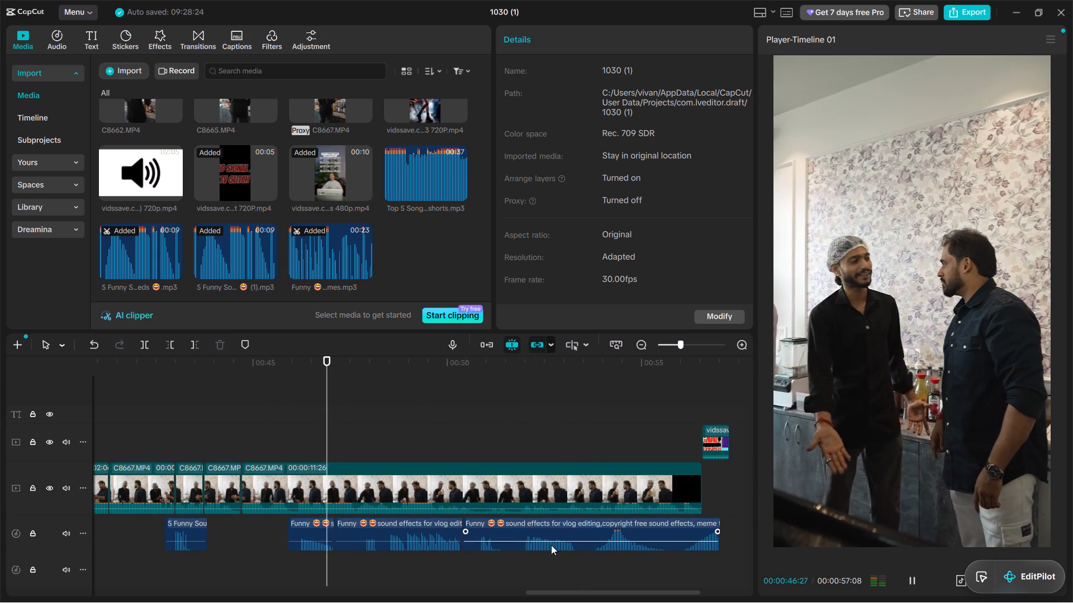
pyautogui.click(525, 569)
pyautogui.press('space')
pyautogui.keyDown('alt'); pyautogui.scroll(-1, 530, 564); pyautogui.keyUp('alt')
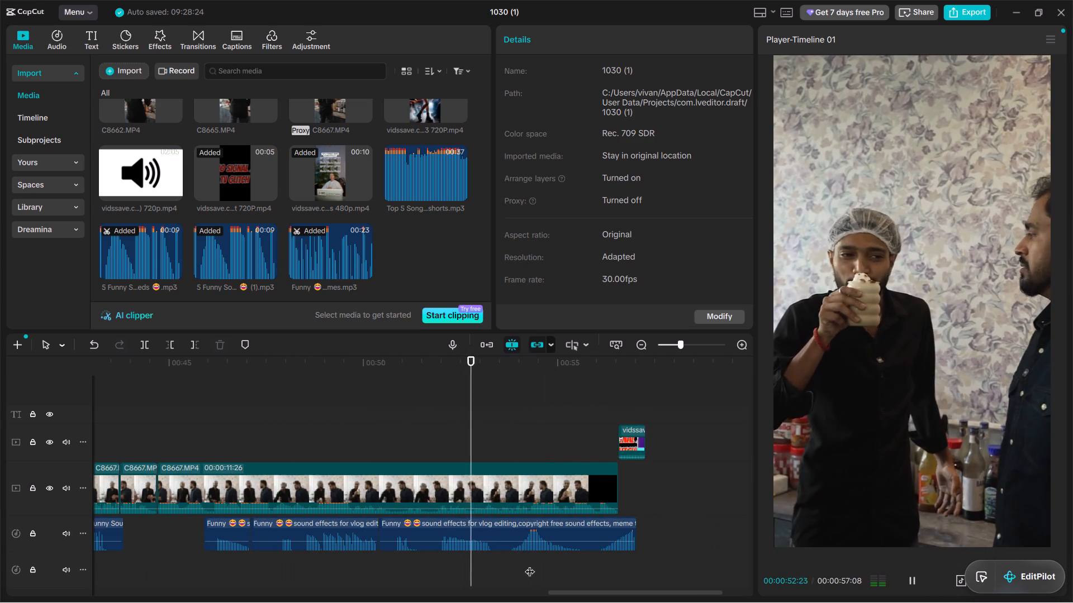
pyautogui.keyDown('alt'); pyautogui.scroll(1, 478, 562); pyautogui.keyUp('alt')
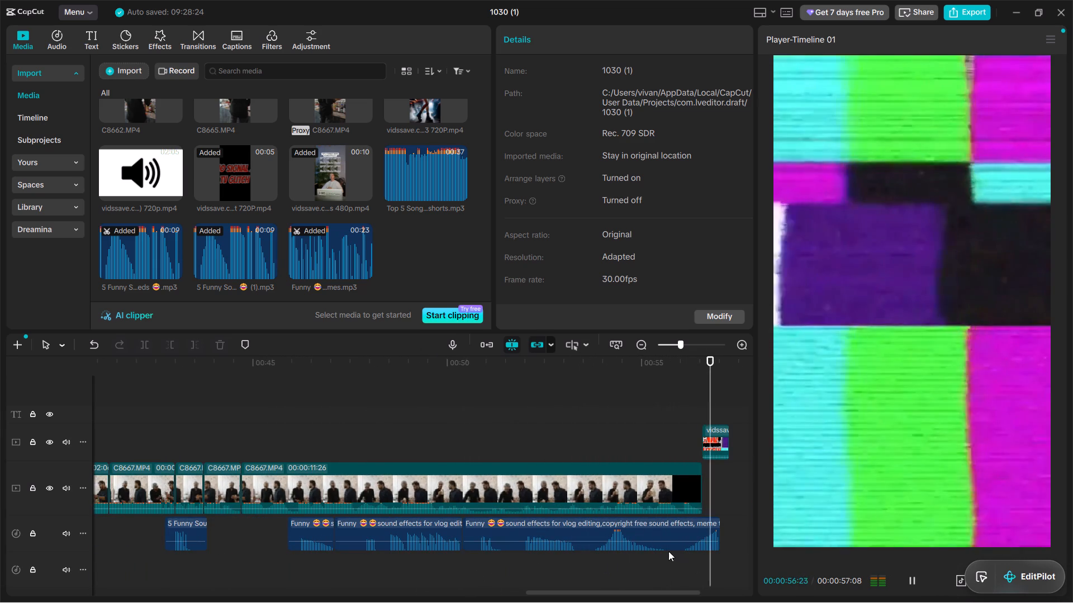
pyautogui.click(686, 557)
pyautogui.click(687, 568)
pyautogui.click(682, 567)
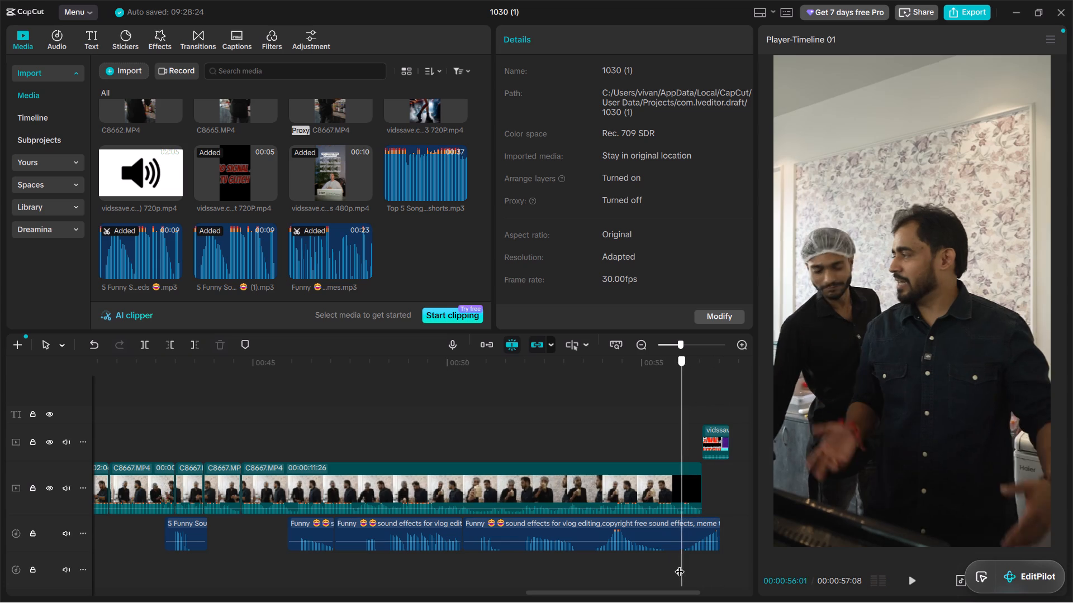
pyautogui.keyDown('ctrl'); pyautogui.click(663, 526); pyautogui.keyUp('ctrl')
pyautogui.hotkey('ctrl', 'b')
# Move the split-off end of the sound effects to about 1:23, near the Compound clip1–Compound clip2 transition, and play it back.
pyautogui.moveTo(699, 524); pyautogui.dragTo(7, 519)
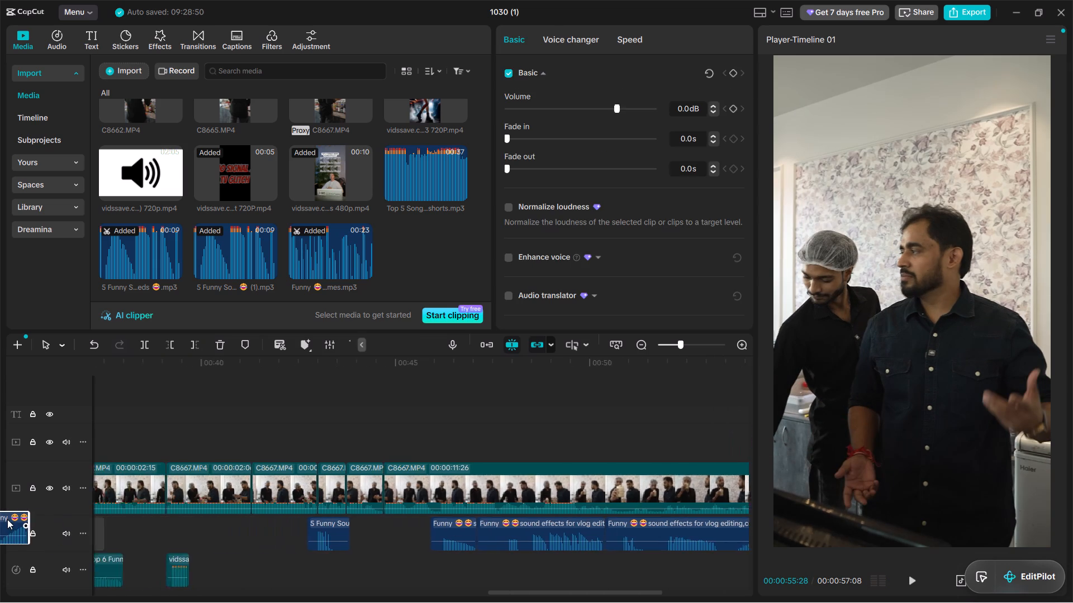
pyautogui.moveTo(7, 519); pyautogui.dragTo(107, 518)
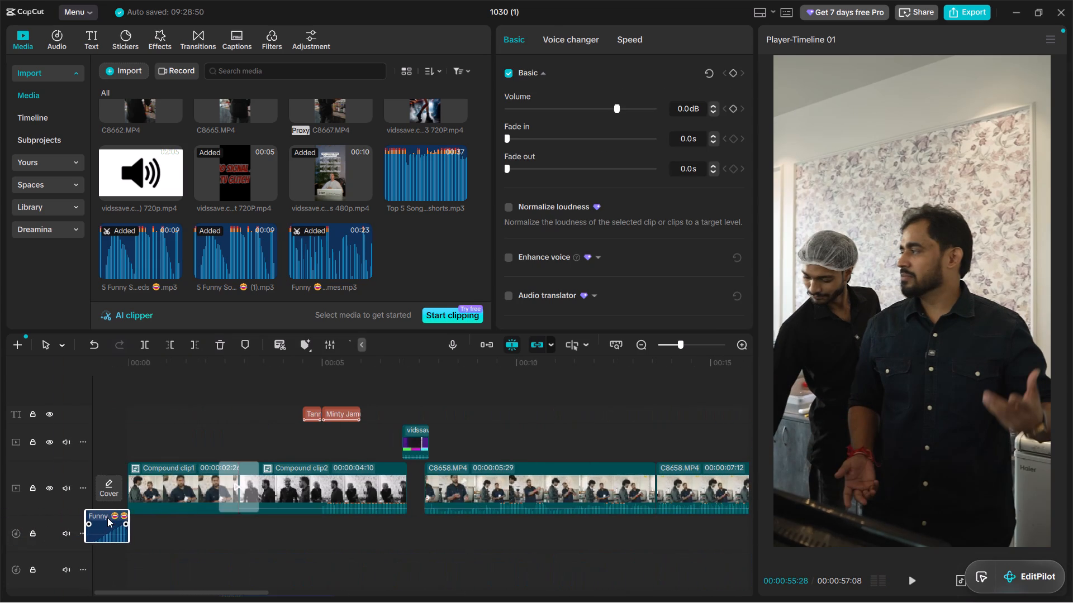
pyautogui.moveTo(107, 518); pyautogui.dragTo(219, 535)
pyautogui.click(184, 428)
pyautogui.moveTo(184, 428); pyautogui.dragTo(0, 385)
pyautogui.press('space')
pyautogui.keyDown('ctrl'); pyautogui.scroll(14, 148, 497); pyautogui.keyUp('ctrl')
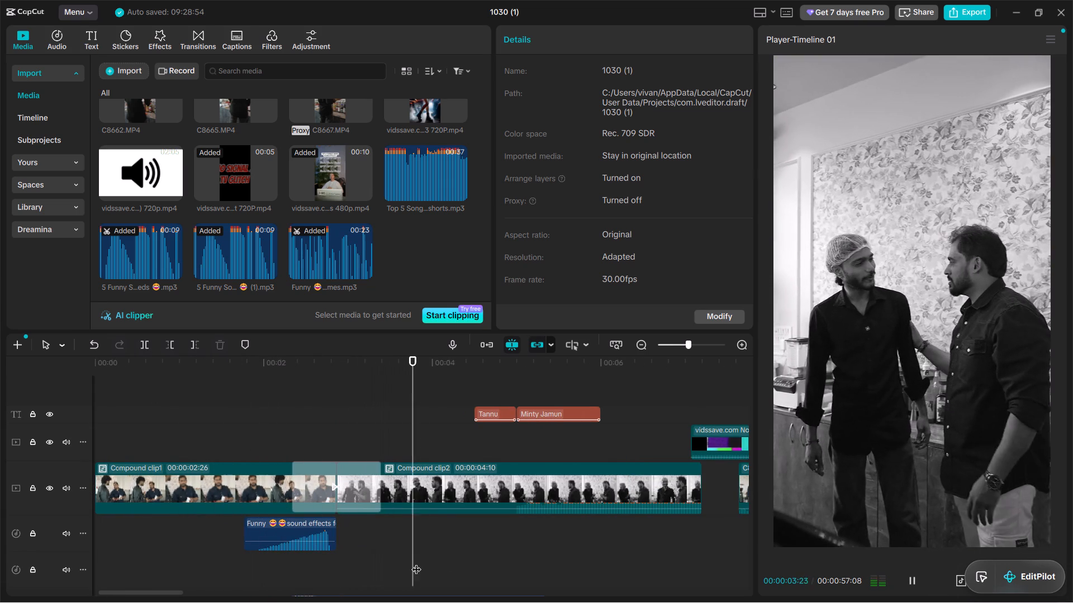
pyautogui.keyDown('alt'); pyautogui.scroll(-1, 502, 559); pyautogui.keyUp('alt')
pyautogui.press('space')
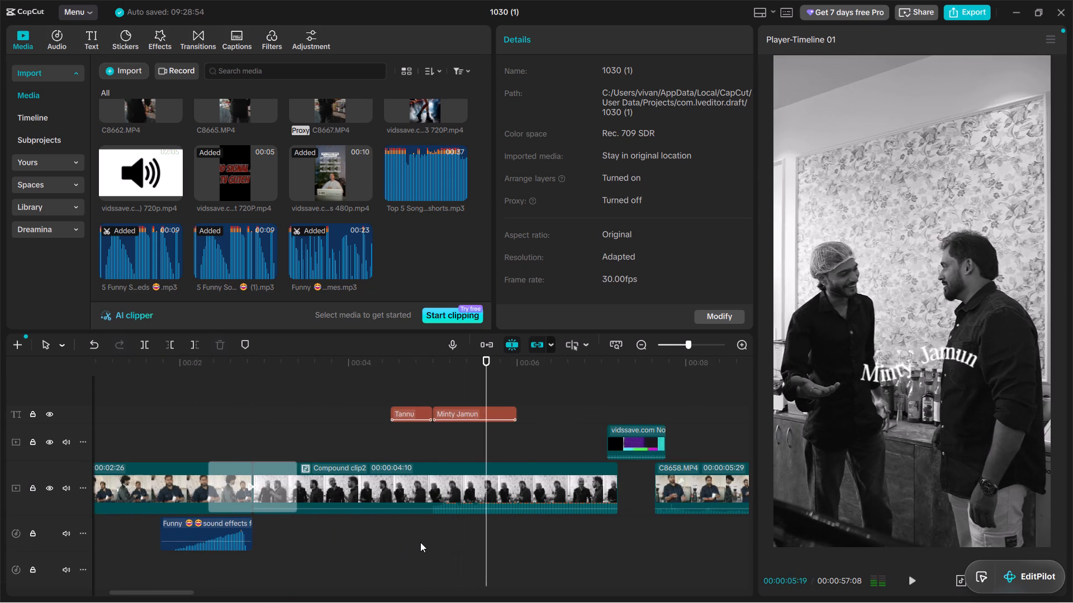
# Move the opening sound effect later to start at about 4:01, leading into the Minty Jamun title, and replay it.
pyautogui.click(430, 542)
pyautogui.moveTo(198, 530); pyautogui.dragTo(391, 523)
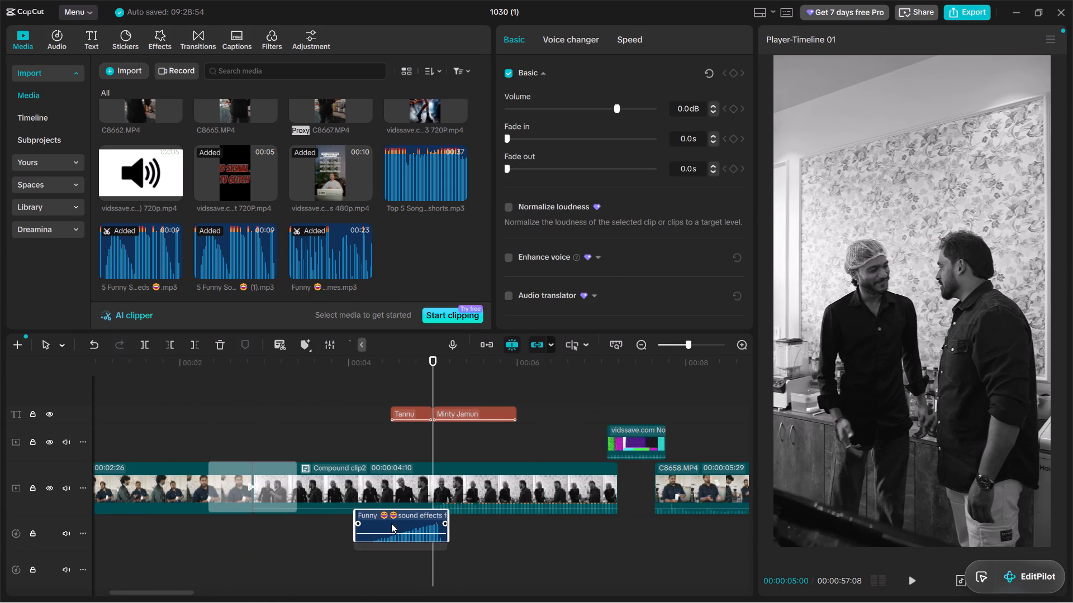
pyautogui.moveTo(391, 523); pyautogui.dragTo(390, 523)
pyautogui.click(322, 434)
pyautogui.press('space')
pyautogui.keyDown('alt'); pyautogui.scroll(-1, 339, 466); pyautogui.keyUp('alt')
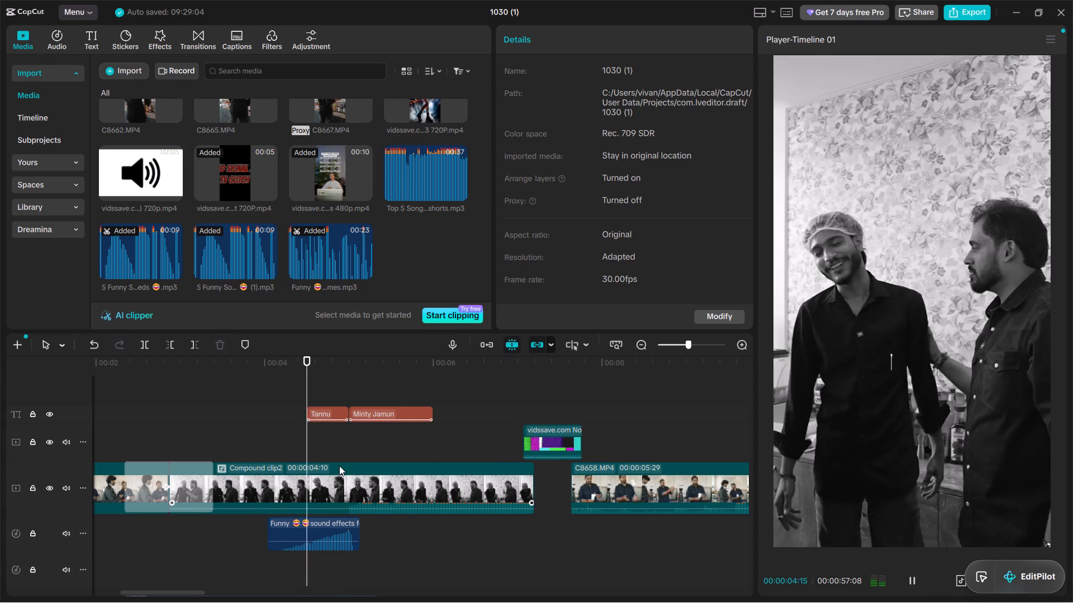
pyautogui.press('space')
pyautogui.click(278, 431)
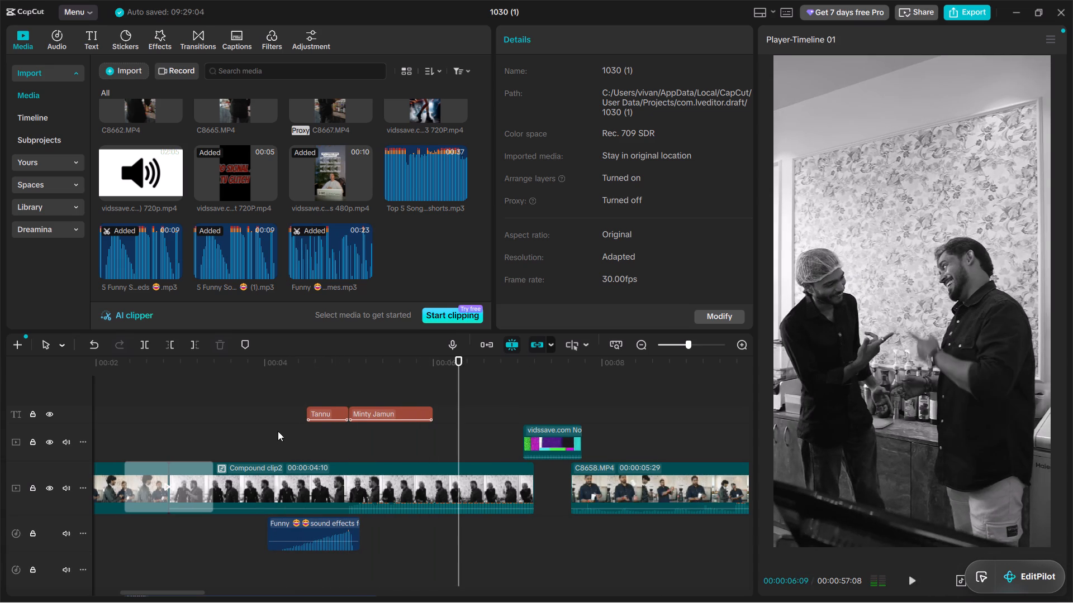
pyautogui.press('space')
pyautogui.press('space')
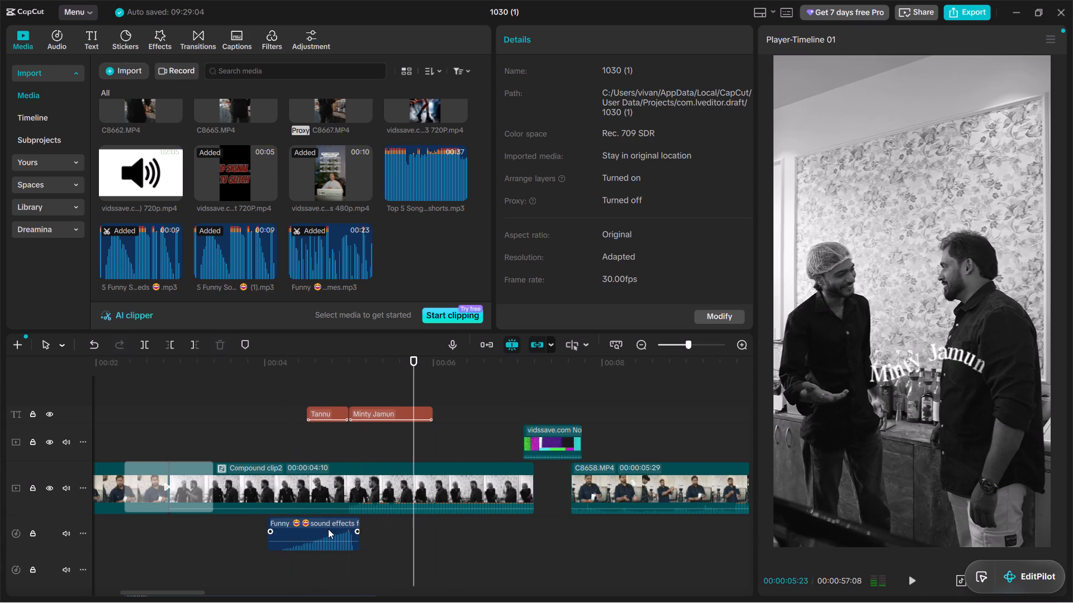
# Move the opening sound effect earlier to start at about 3:15, and replay from there past the glitch clip.
pyautogui.moveTo(324, 531); pyautogui.dragTo(280, 524)
pyautogui.click(305, 438)
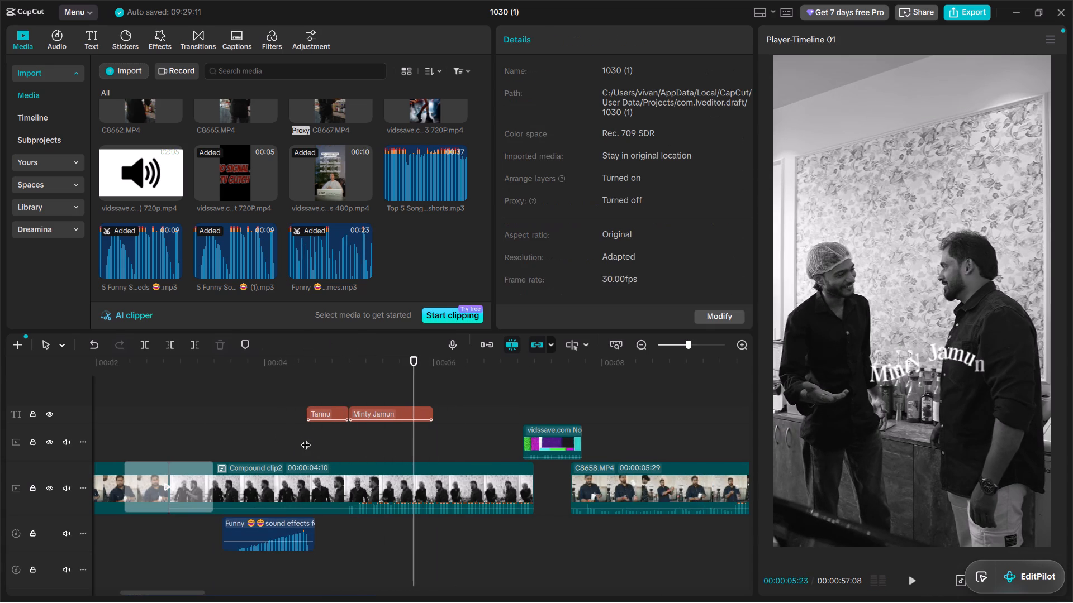
pyautogui.click(182, 431)
pyautogui.press('space')
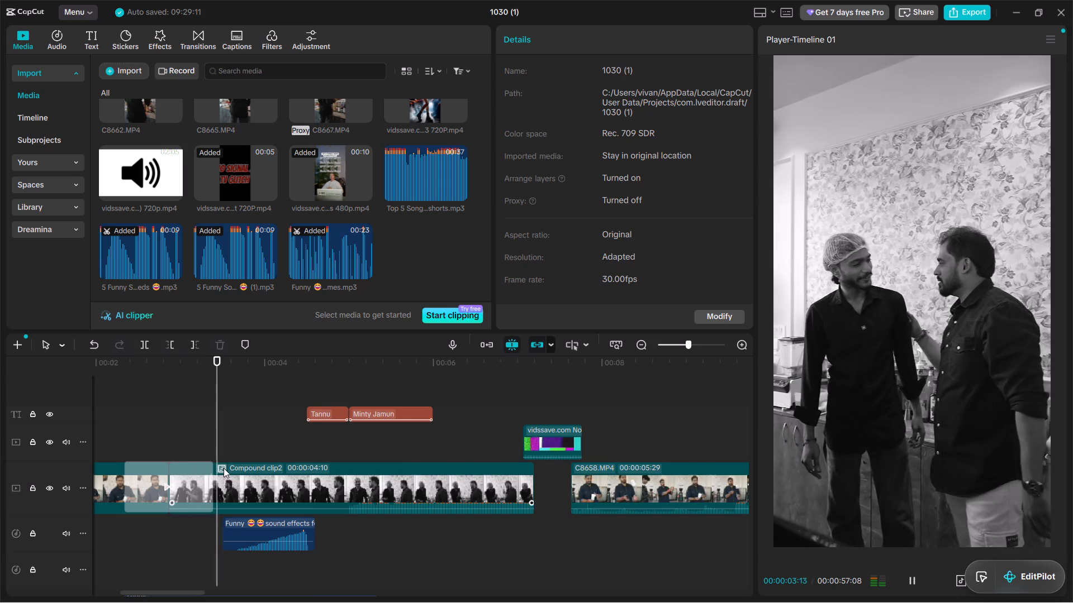
pyautogui.keyDown('alt'); pyautogui.scroll(2, 224, 468); pyautogui.keyUp('alt')
pyautogui.keyDown('alt'); pyautogui.scroll(-2, 224, 468); pyautogui.keyUp('alt')
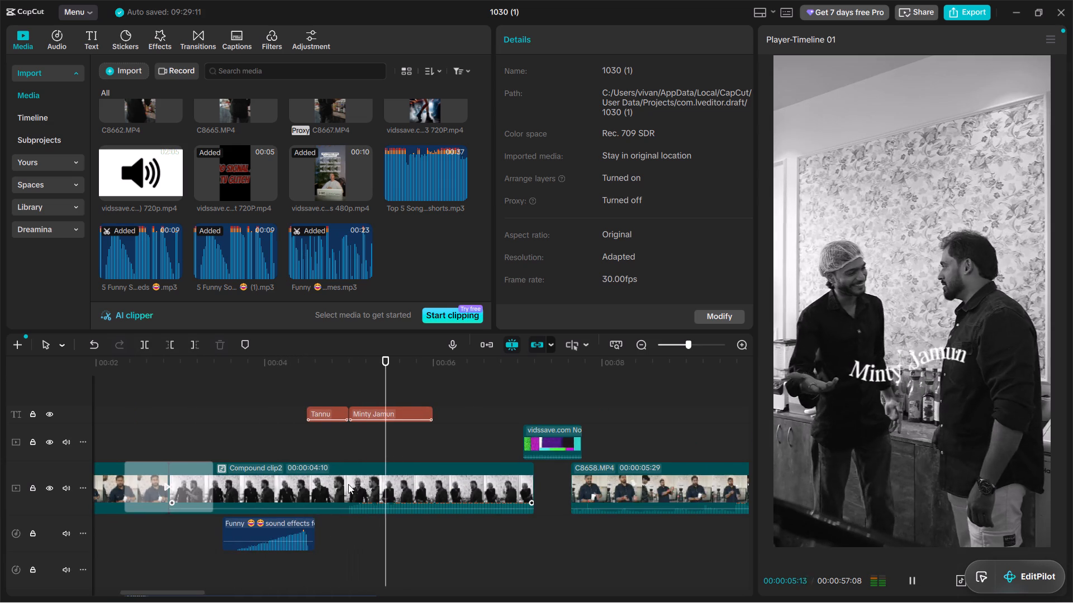
pyautogui.keyDown('alt'); pyautogui.scroll(-1, 353, 485); pyautogui.keyUp('alt')
pyautogui.keyDown('alt'); pyautogui.scroll(-1, 442, 484); pyautogui.keyUp('alt')
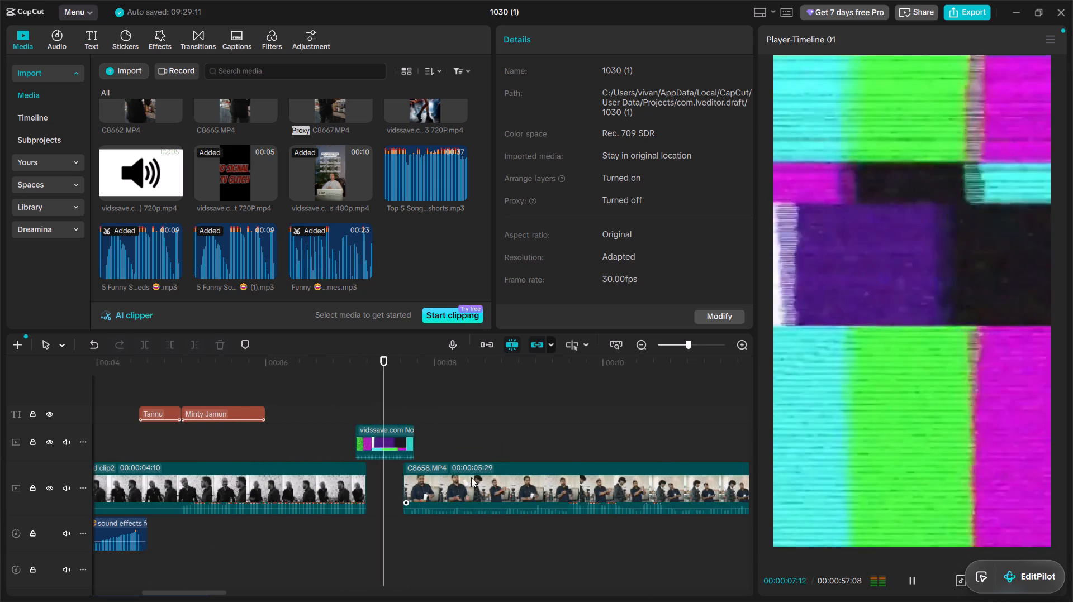
pyautogui.keyDown('alt'); pyautogui.scroll(-2, 490, 418); pyautogui.keyUp('alt')
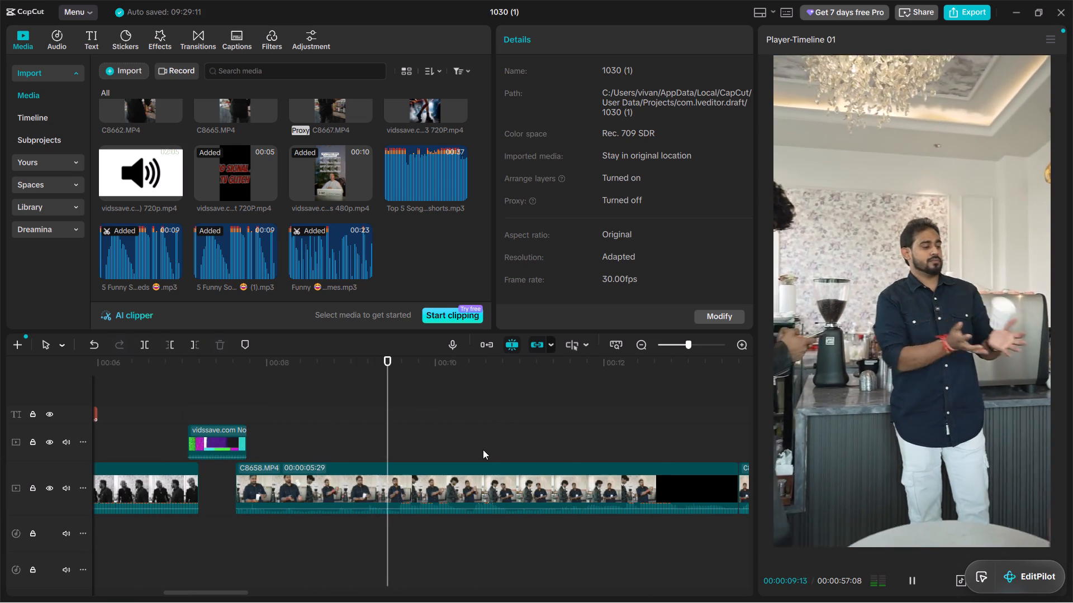
pyautogui.keyDown('alt'); pyautogui.scroll(2, 483, 449); pyautogui.keyUp('alt')
pyautogui.keyDown('alt'); pyautogui.scroll(-1, 483, 449); pyautogui.keyUp('alt')
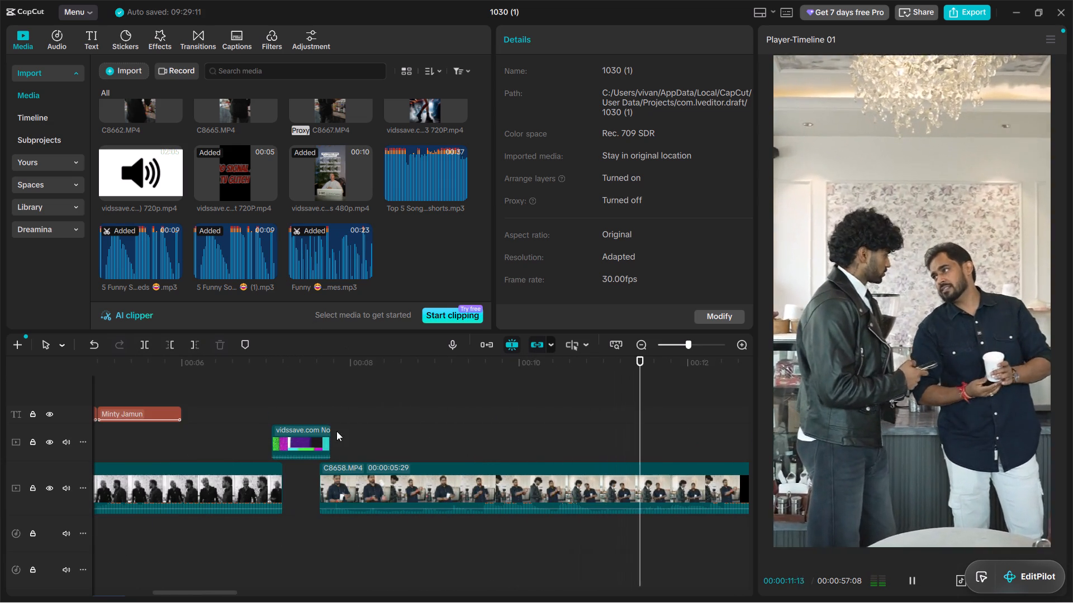
# Split the Boccherini Minuet Trio background music at 7:19, where the C8658 clip begins, and delete the part after it.
pyautogui.scroll(-5, 341, 439)
pyautogui.click(319, 457)
pyautogui.scroll(6, 321, 456)
pyautogui.scroll(-7, 322, 455)
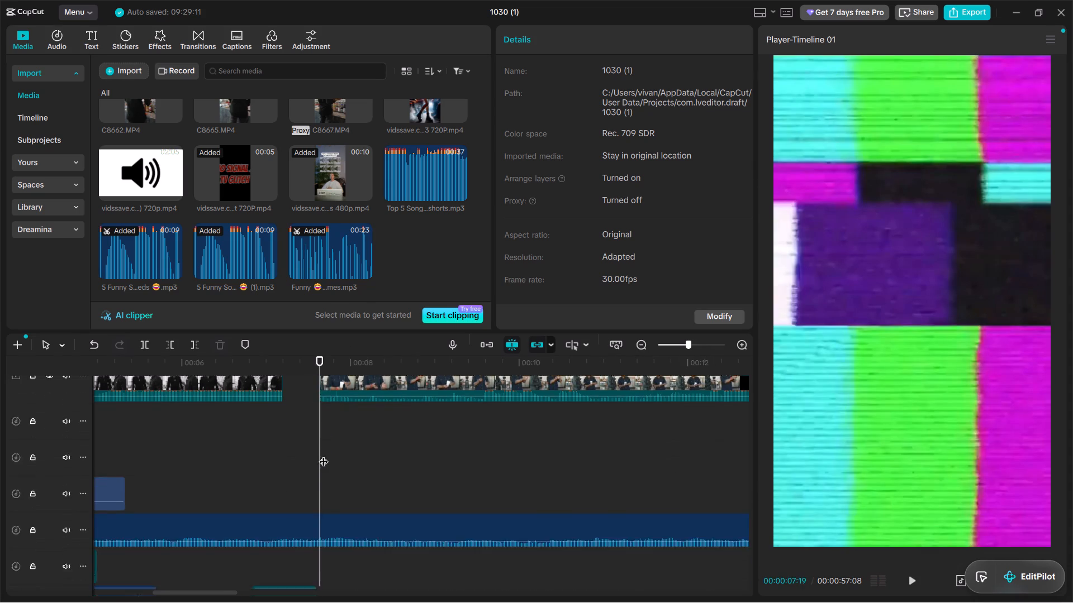
pyautogui.scroll(-4, 329, 460)
pyautogui.keyDown('ctrl'); pyautogui.click(331, 480); pyautogui.keyUp('ctrl')
pyautogui.hotkey('ctrl', 'b')
pyautogui.click(364, 465)
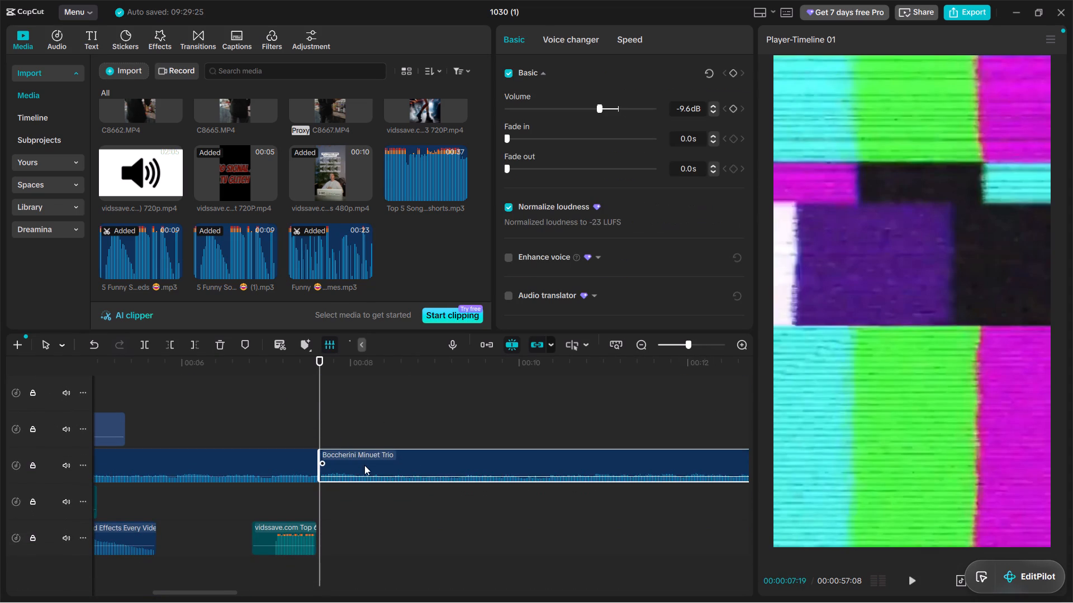
pyautogui.press('BackSpace')
# Audition tracks in the Funny music category for the C8658 scene, from Funky everywhere through Aura Phonk and Soul to Poetic Coffee Rhythm.
pyautogui.click(410, 199)
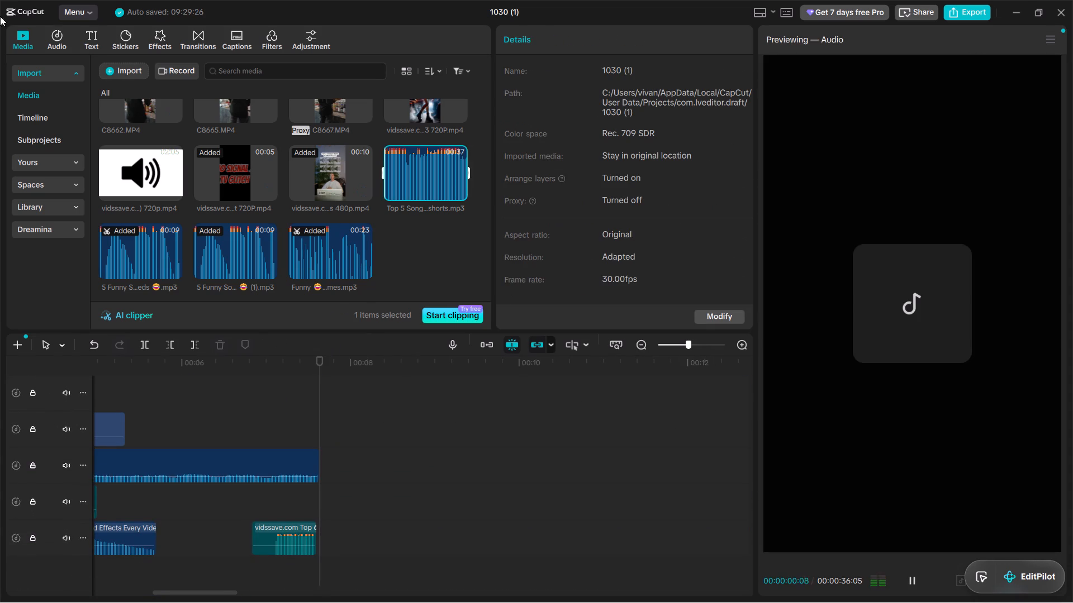
pyautogui.click(63, 34)
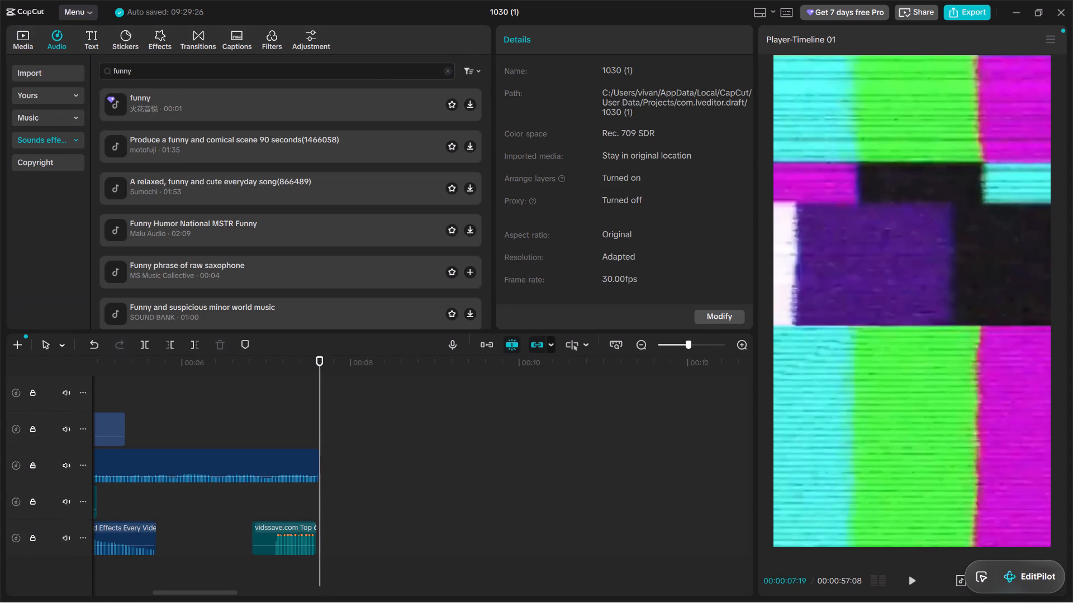
pyautogui.click(27, 120)
pyautogui.click(174, 199)
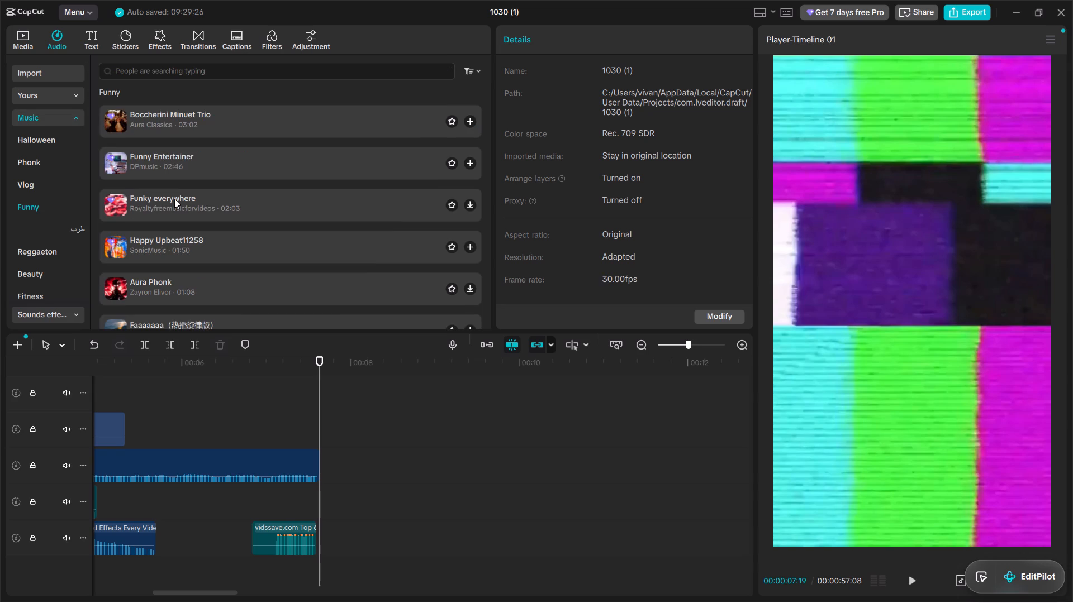
pyautogui.scroll(-1, 213, 236)
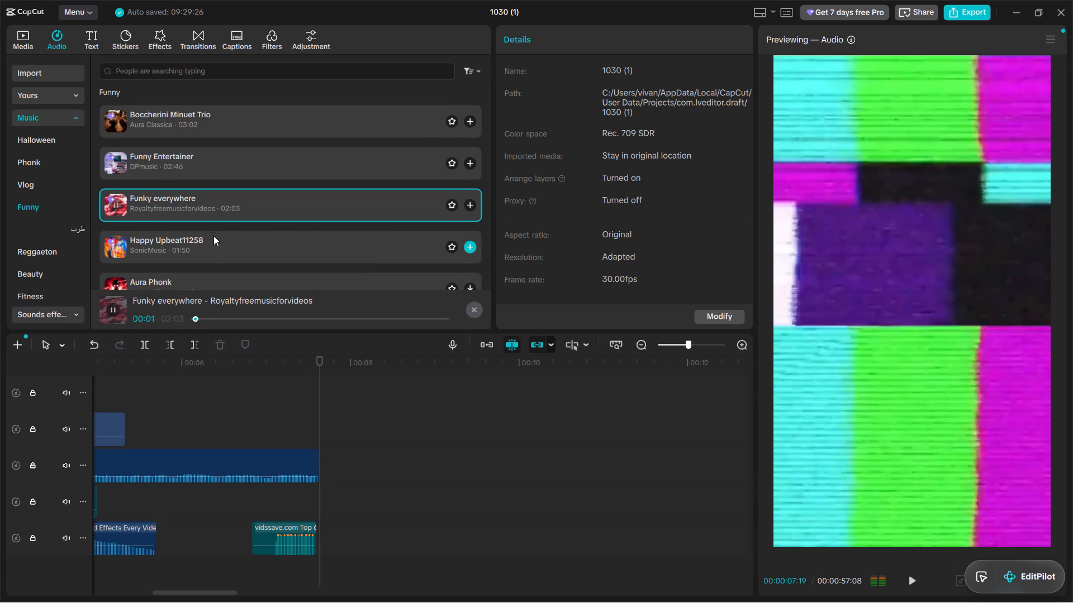
pyautogui.click(194, 171)
pyautogui.click(201, 221)
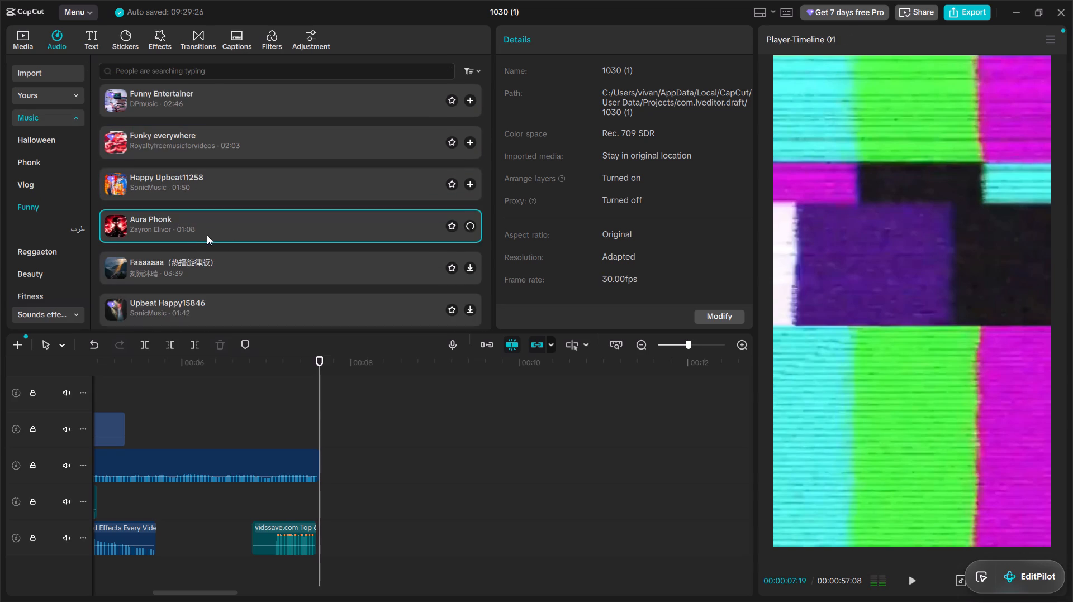
pyautogui.scroll(-1, 207, 236)
pyautogui.click(170, 201)
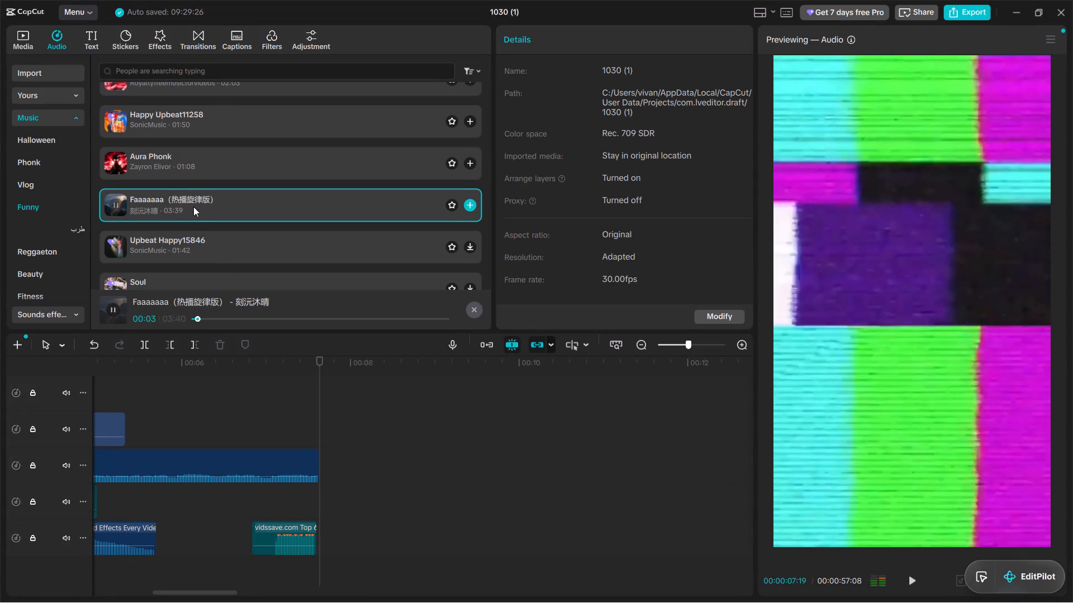
pyautogui.scroll(-1, 188, 242)
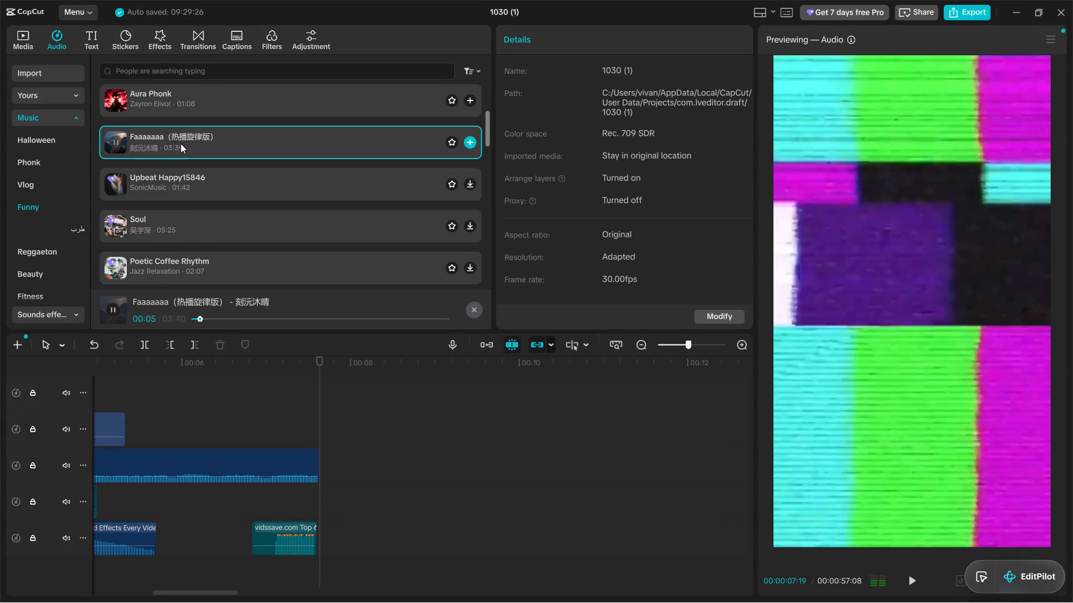
pyautogui.click(193, 244)
pyautogui.click(196, 229)
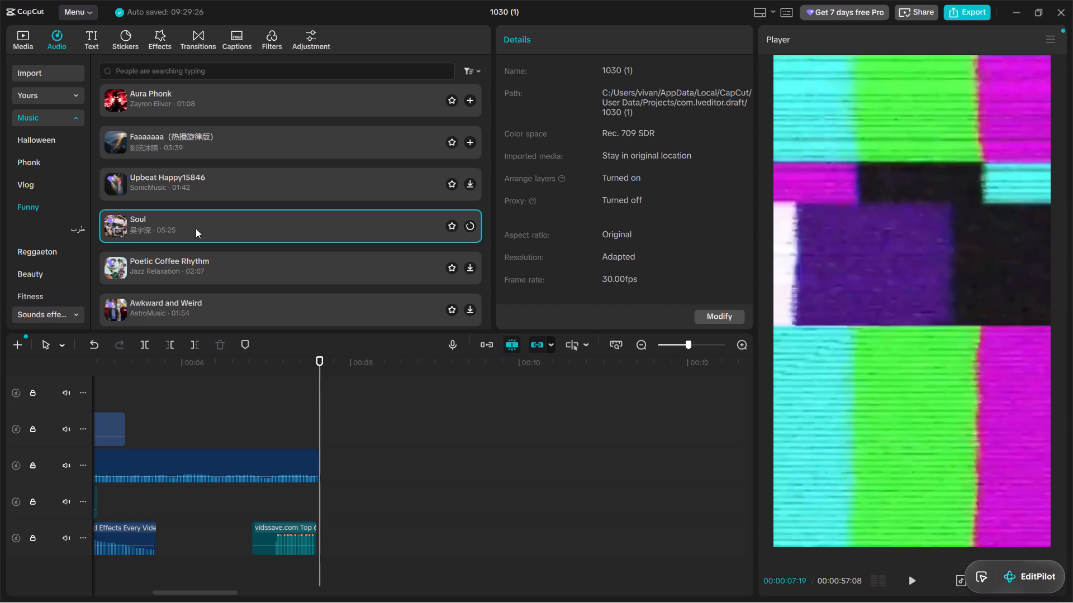
pyautogui.click(215, 265)
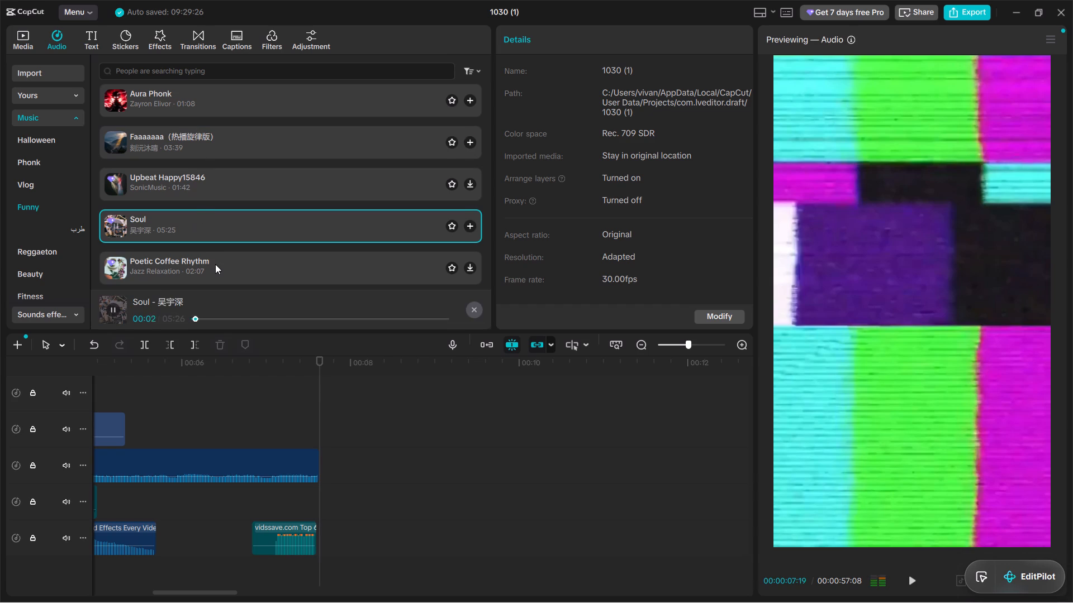
pyautogui.scroll(-1, 201, 252)
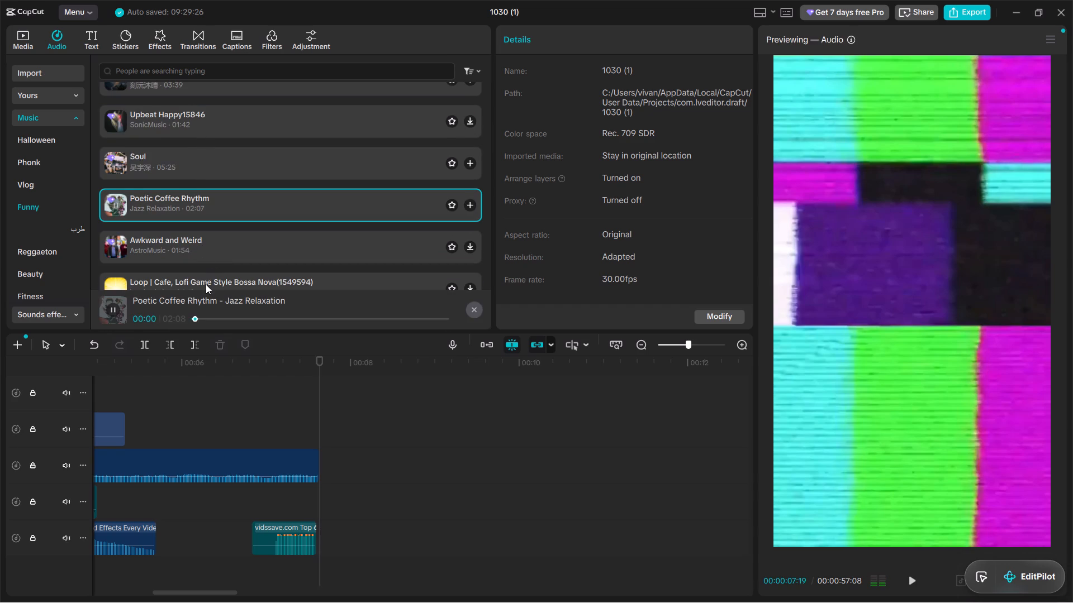
# Audition more Funny music tracks, comparing Poetic Coffee Rhythm, the Cafe Lofi Bossa Nova loop, Upbeat Funk15830 and Cafe Sunset Jazz.
pyautogui.click(49, 116)
pyautogui.click(40, 138)
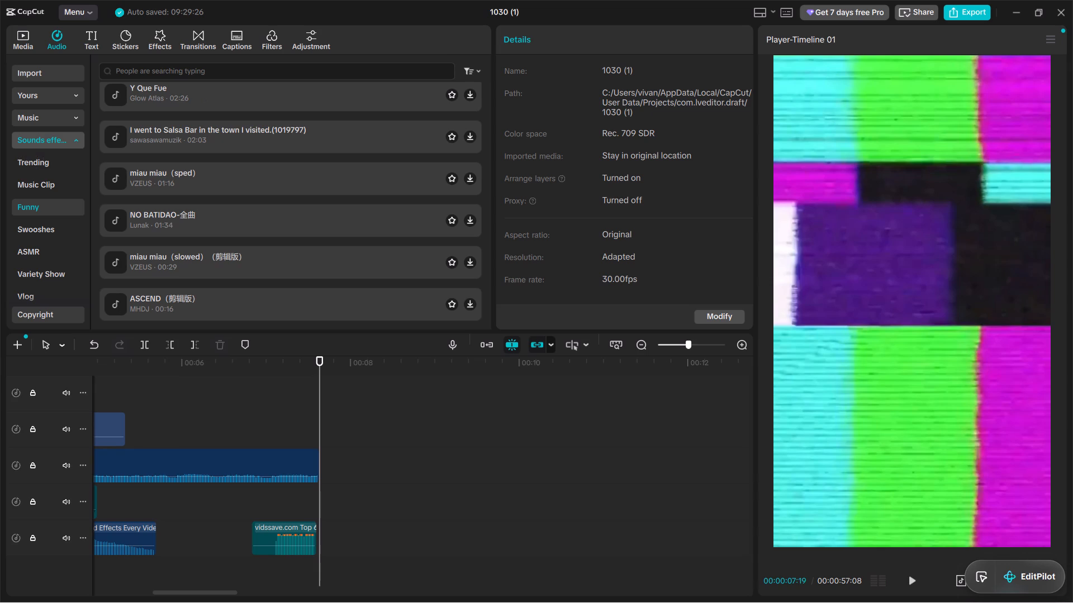
pyautogui.click(21, 137)
pyautogui.click(27, 111)
pyautogui.scroll(-1, 187, 243)
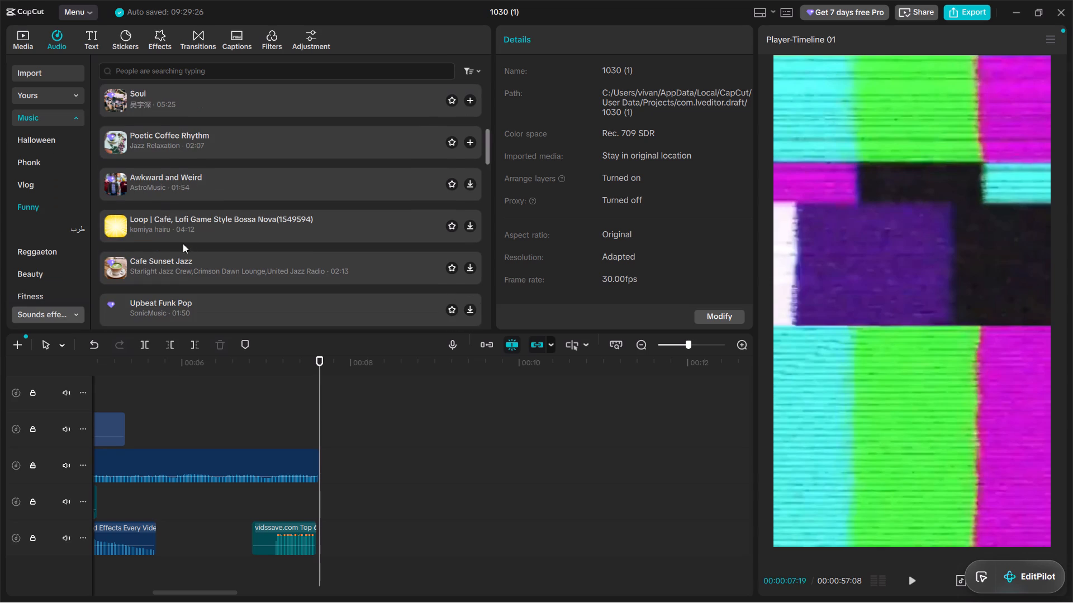
pyautogui.click(168, 217)
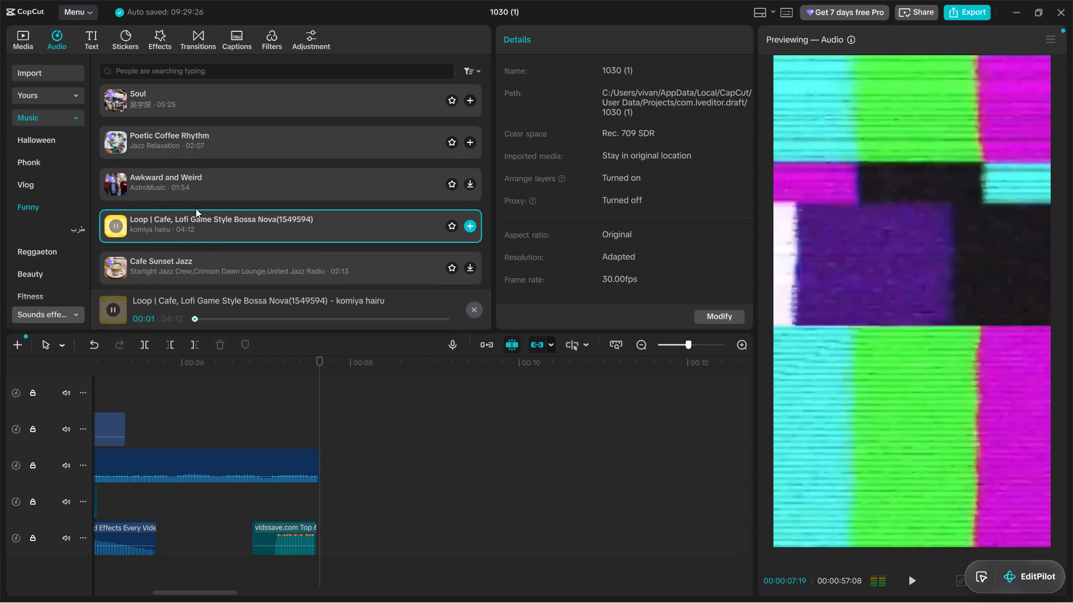
pyautogui.click(168, 151)
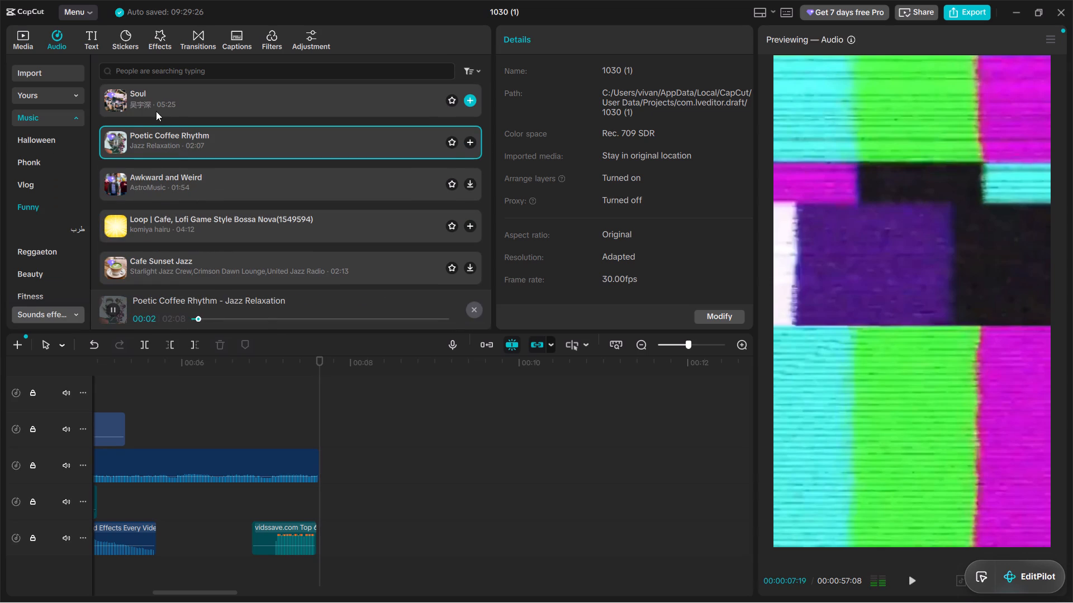
pyautogui.click(198, 226)
pyautogui.click(203, 265)
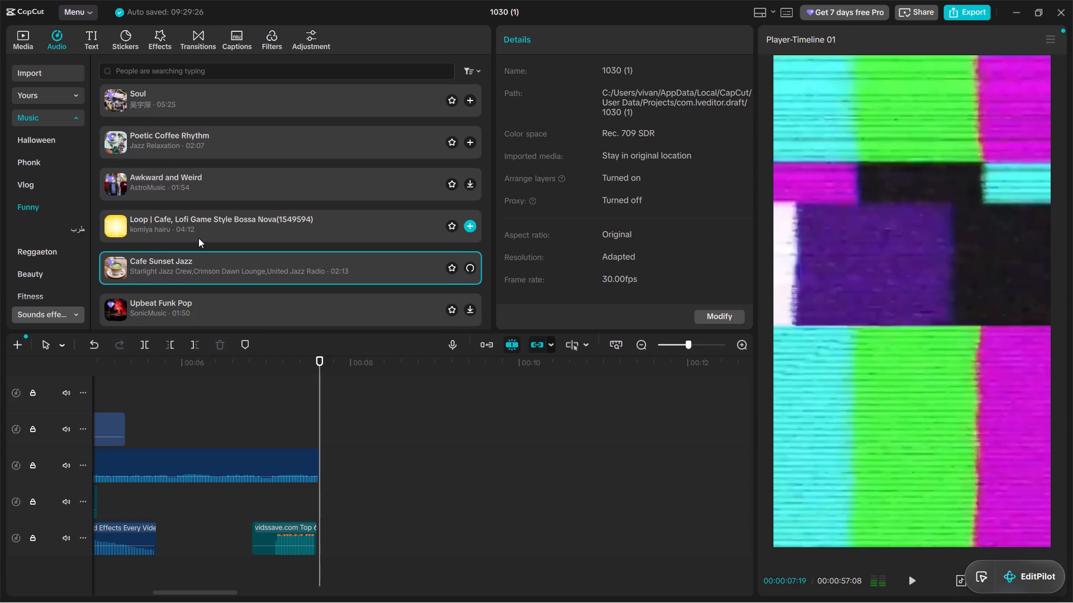
pyautogui.scroll(-2, 198, 237)
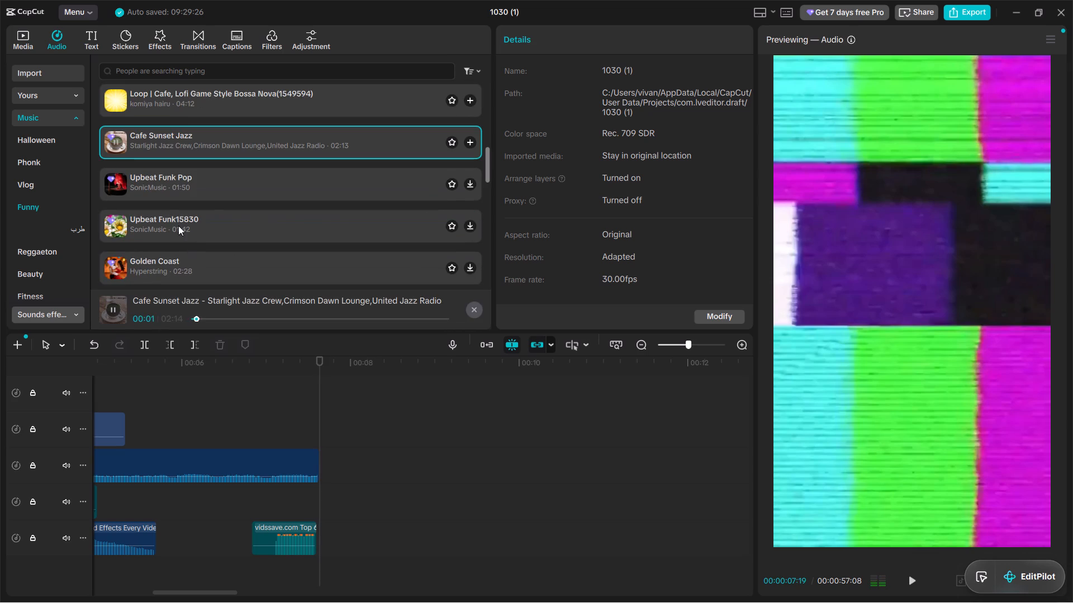
pyautogui.click(181, 226)
pyautogui.scroll(-1, 190, 232)
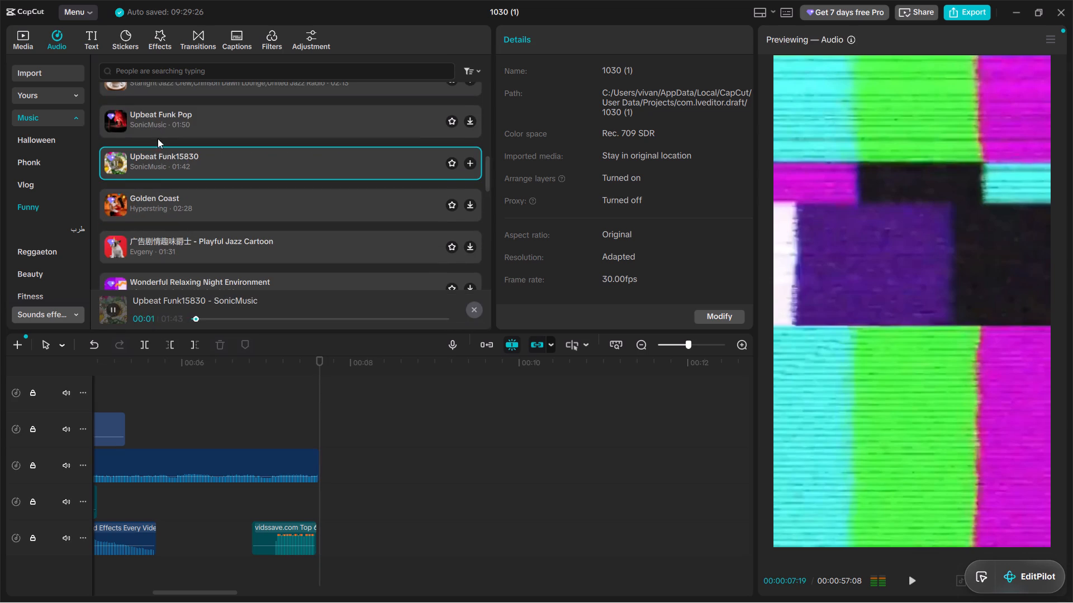
pyautogui.scroll(1, 173, 171)
pyautogui.click(184, 132)
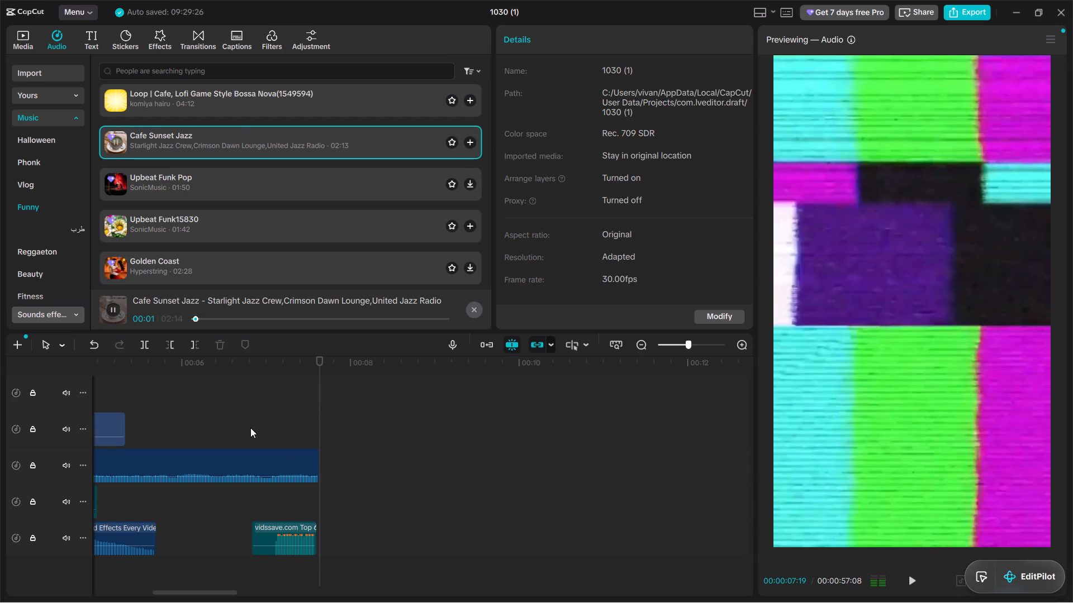
# Replay the timeline from about 3 seconds to the end of the Boccherini Minuet Trio music at 7:19.
pyautogui.keyDown('alt'); pyautogui.scroll(11, 213, 453); pyautogui.keyUp('alt')
pyautogui.scroll(8, 391, 470)
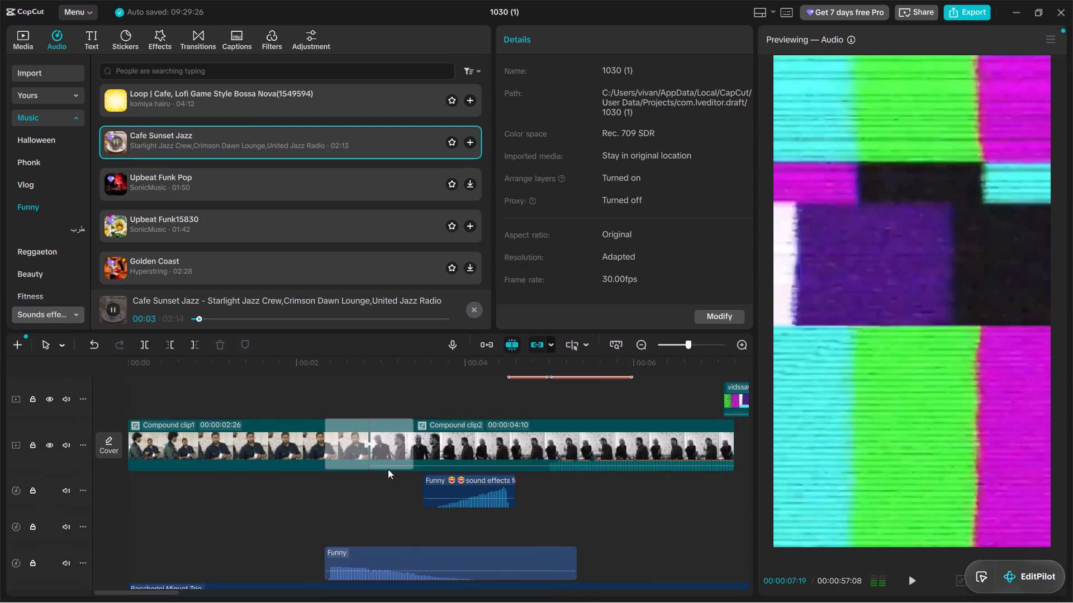
pyautogui.scroll(1, 388, 469)
pyautogui.scroll(-1, 386, 490)
pyautogui.click(374, 480)
pyautogui.press('space')
pyautogui.keyDown('alt'); pyautogui.scroll(-2, 377, 480); pyautogui.keyUp('alt')
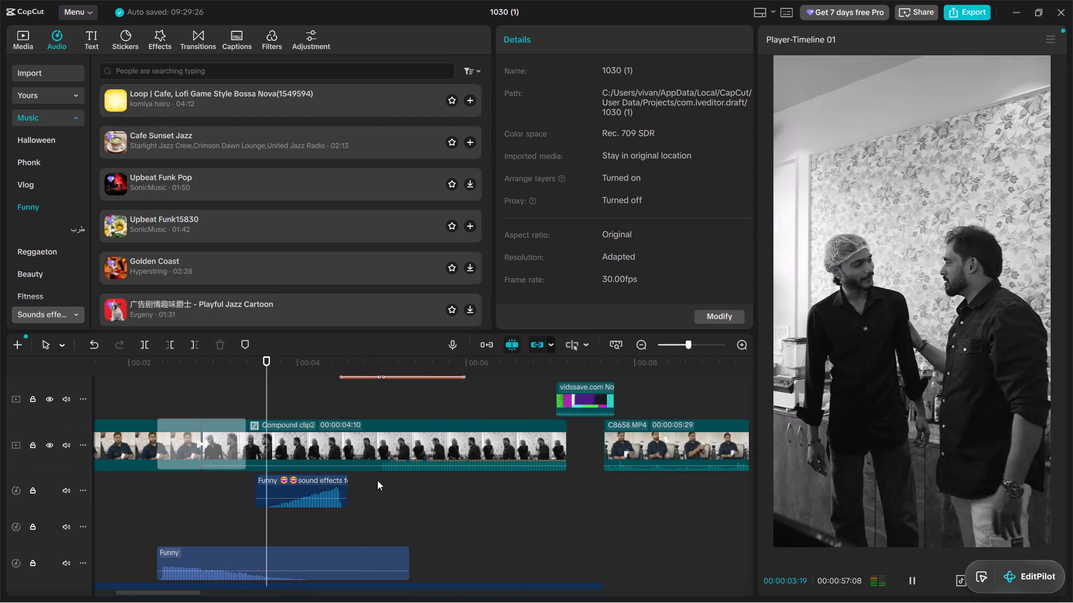
pyautogui.keyDown('alt'); pyautogui.scroll(-2, 377, 480); pyautogui.keyUp('alt')
pyautogui.keyDown('alt'); pyautogui.scroll(3, 373, 478); pyautogui.keyUp('alt')
pyautogui.keyDown('alt'); pyautogui.scroll(-1, 376, 476); pyautogui.keyUp('alt')
pyautogui.scroll(-6, 390, 487)
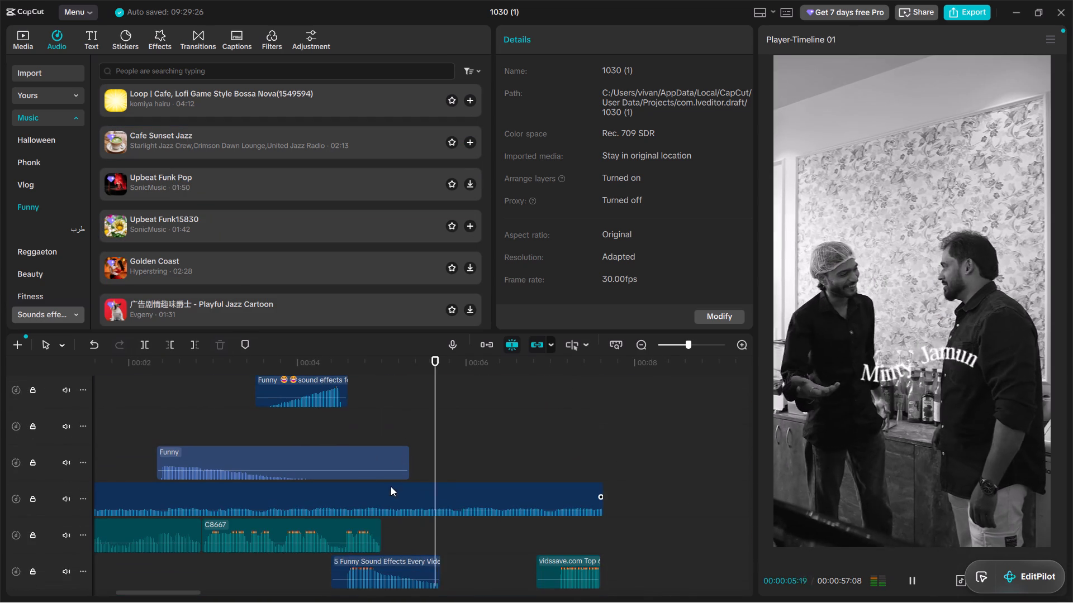
pyautogui.keyDown('alt'); pyautogui.scroll(2, 531, 466); pyautogui.keyUp('alt')
pyautogui.keyDown('alt'); pyautogui.scroll(-4, 527, 468); pyautogui.keyUp('alt')
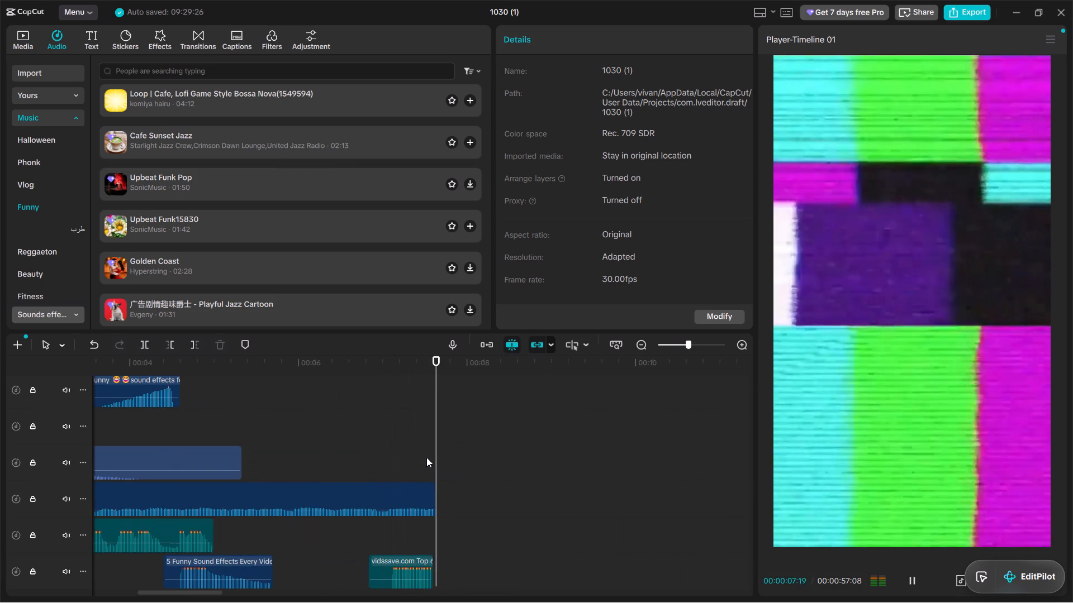
pyautogui.press('space')
pyautogui.doubleClick(441, 462)
# Add Cafe Sunset Jazz on the audio track below the Boccherini music, starting at about 7:10 so it slightly overlaps that music's end.
pyautogui.click(194, 144)
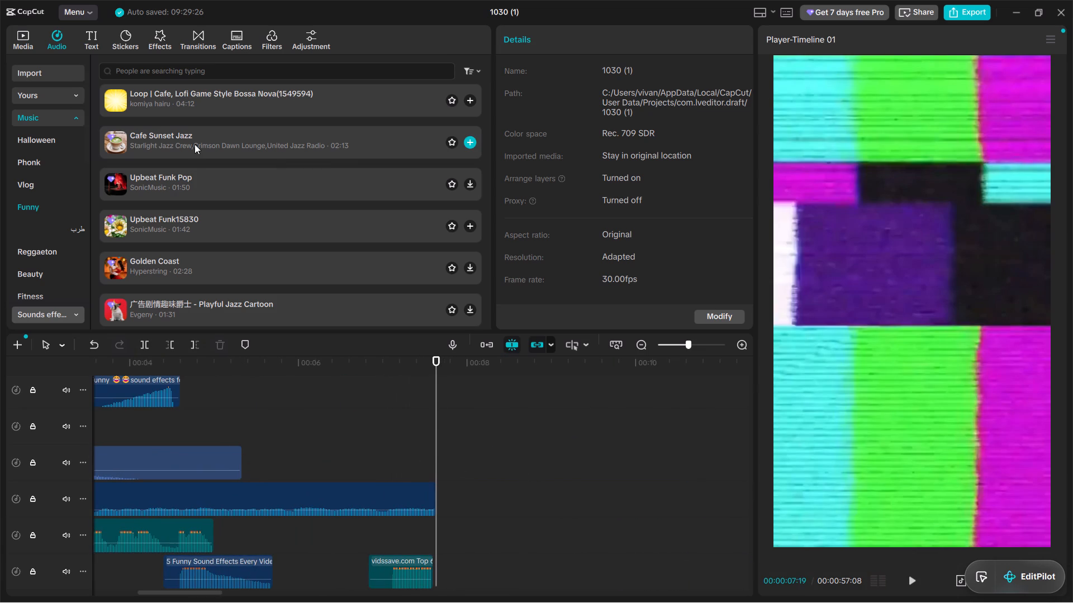
pyautogui.moveTo(192, 138); pyautogui.dragTo(400, 528)
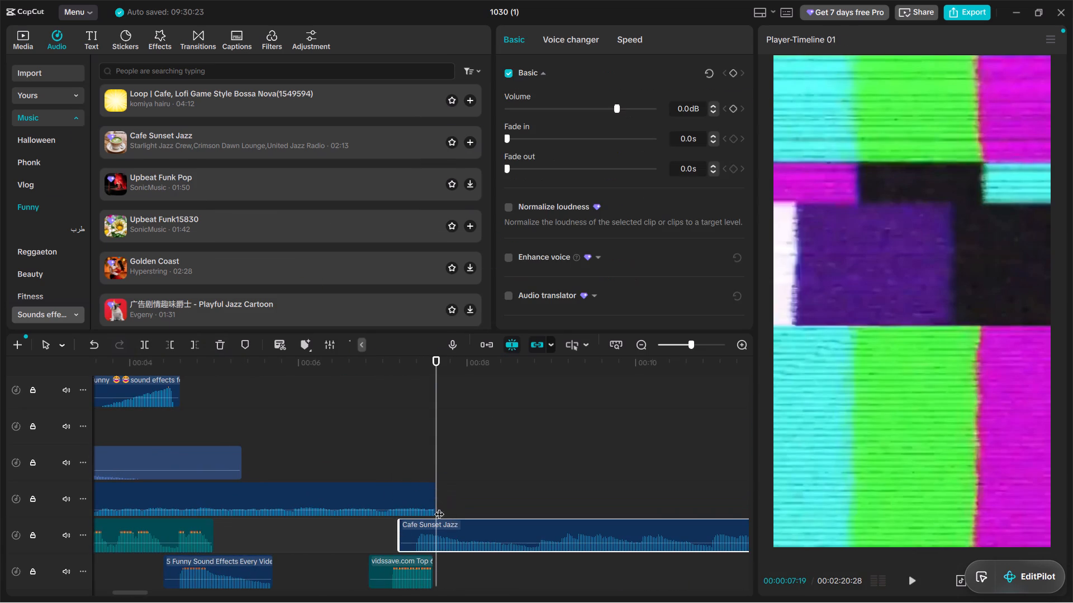
pyautogui.moveTo(438, 523); pyautogui.dragTo(449, 523)
# Play the video from just before the C8658 clip and set the Cafe Sunset Jazz volume to -8.6 dB.
pyautogui.click(412, 443)
pyautogui.click(387, 432)
pyautogui.press('space')
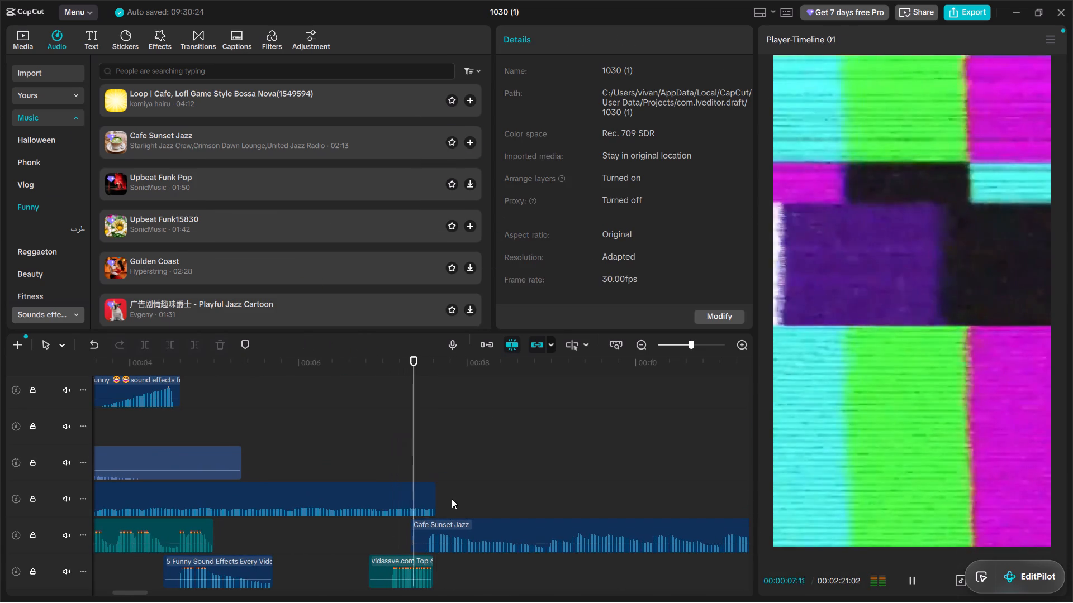
pyautogui.keyDown('alt'); pyautogui.scroll(-3, 451, 510); pyautogui.keyUp('alt')
pyautogui.click(406, 534)
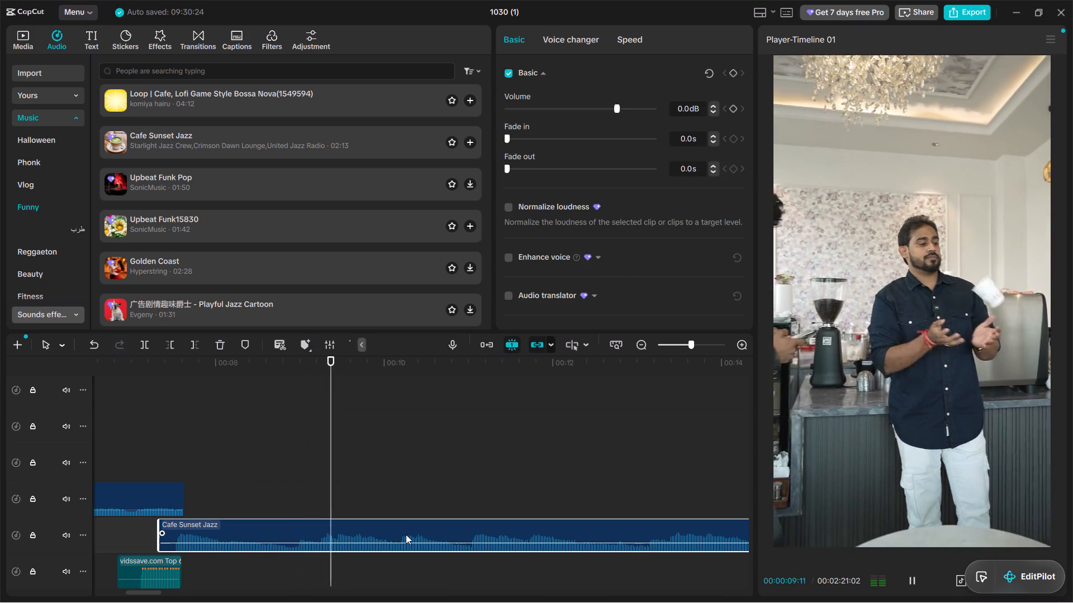
pyautogui.keyDown('alt'); pyautogui.scroll(2, 406, 504); pyautogui.keyUp('alt')
pyautogui.keyDown('alt'); pyautogui.scroll(-3, 406, 504); pyautogui.keyUp('alt')
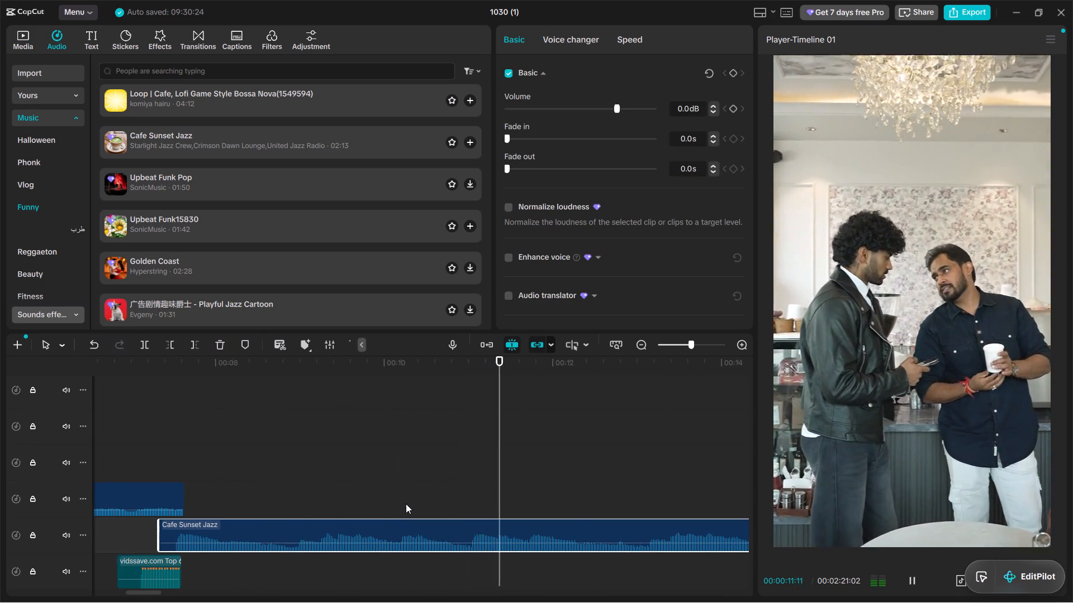
pyautogui.keyDown('alt'); pyautogui.scroll(-4, 406, 504); pyautogui.keyUp('alt')
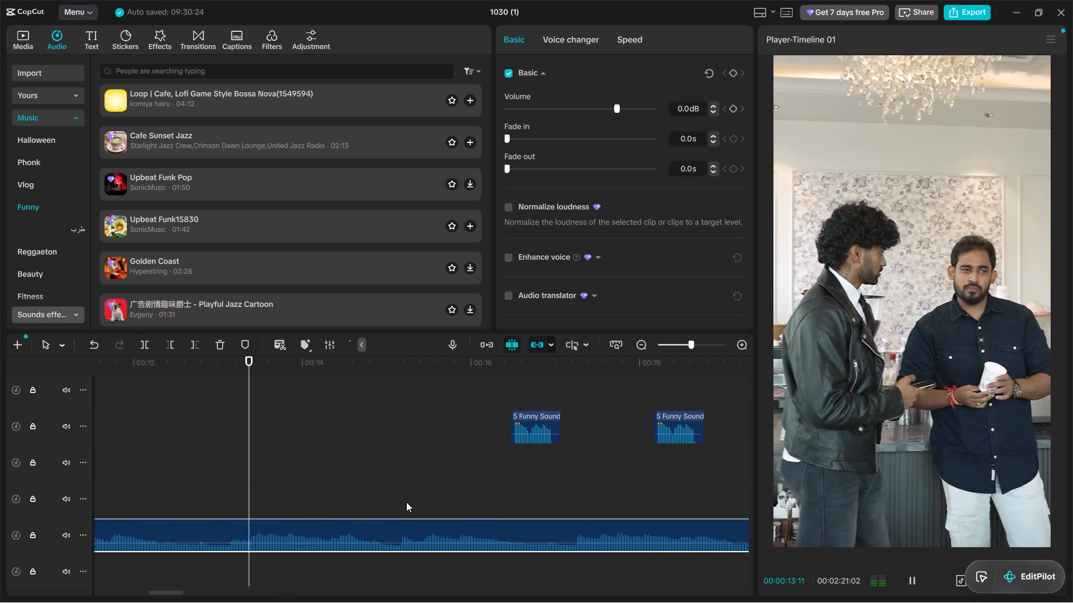
pyautogui.keyDown('alt'); pyautogui.scroll(-1, 406, 502); pyautogui.keyUp('alt')
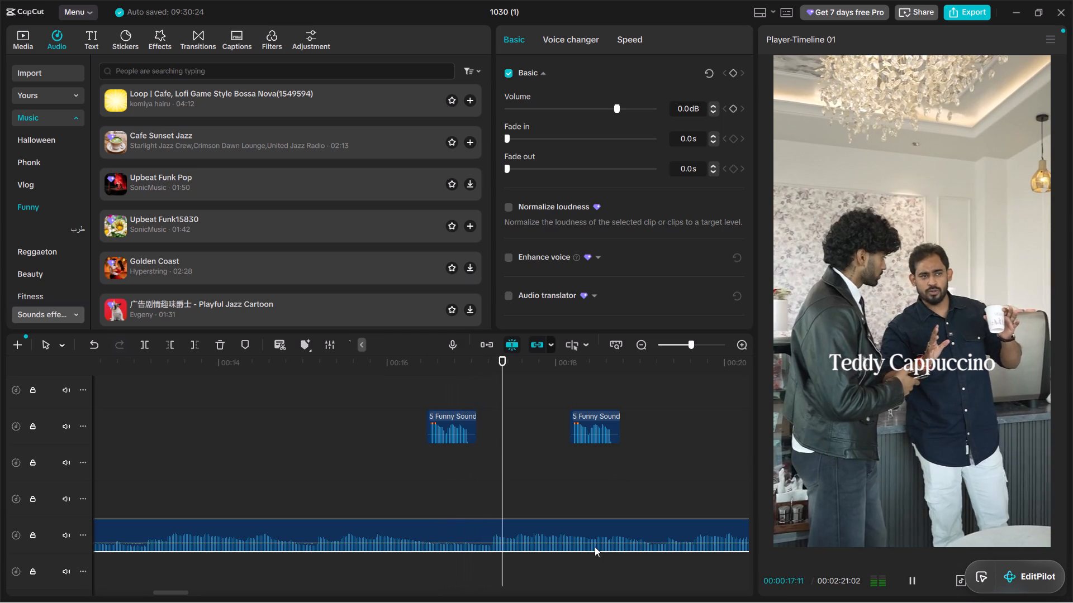
pyautogui.keyDown('alt'); pyautogui.scroll(-2, 587, 529); pyautogui.keyUp('alt')
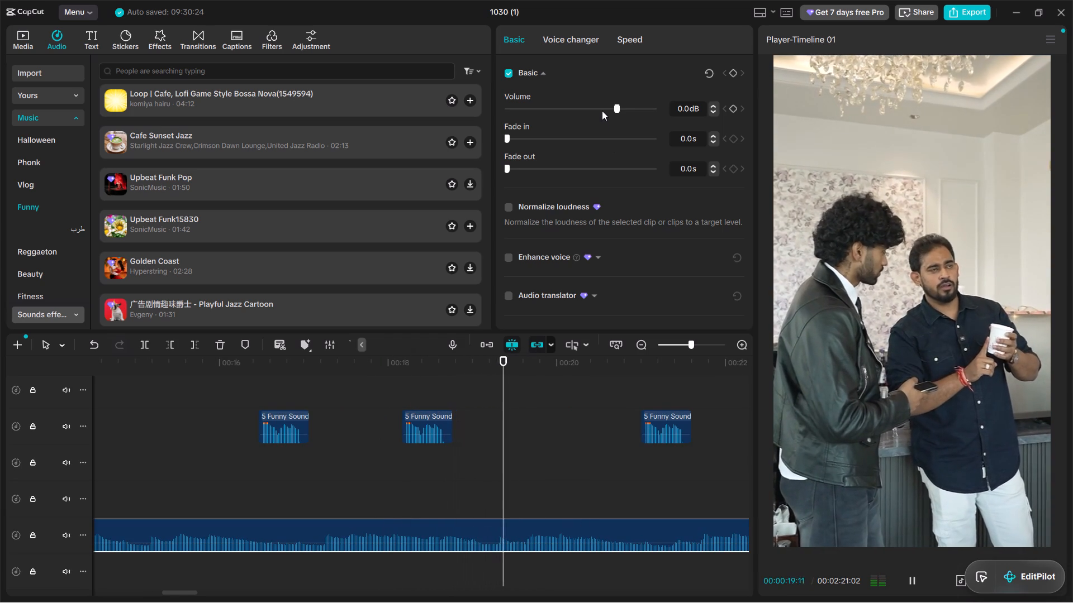
pyautogui.click(602, 111)
# Play the video from about 19 seconds to 50 seconds to check Cafe Sunset Jazz against the dialogue and sound effects.
pyautogui.keyDown('alt'); pyautogui.scroll(-3, 626, 472); pyautogui.keyUp('alt')
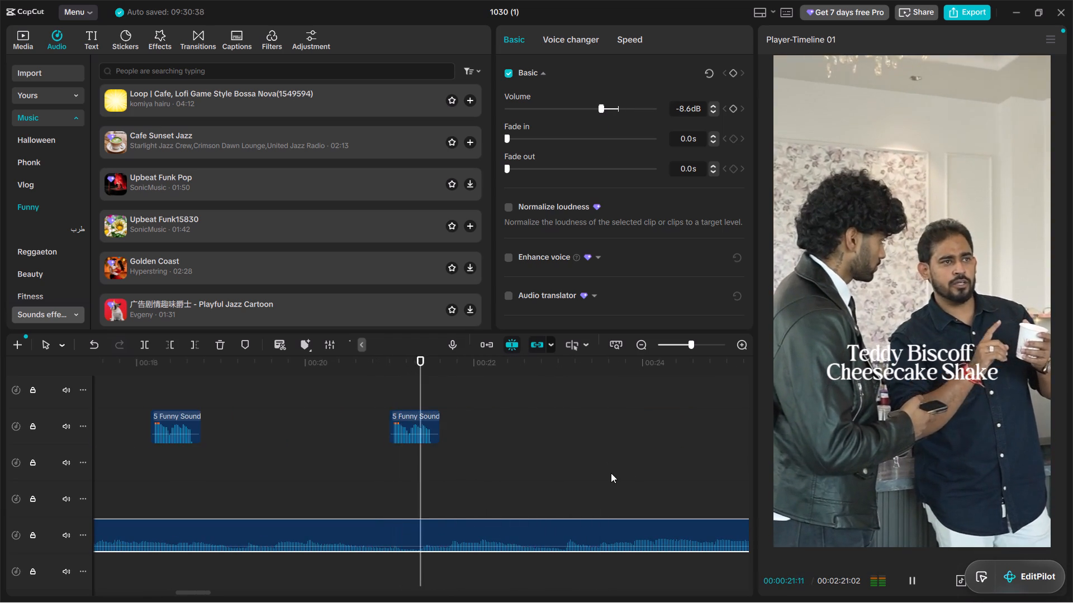
pyautogui.keyDown('alt'); pyautogui.scroll(-3, 604, 479); pyautogui.keyUp('alt')
pyautogui.keyDown('alt'); pyautogui.scroll(3, 596, 496); pyautogui.keyUp('alt')
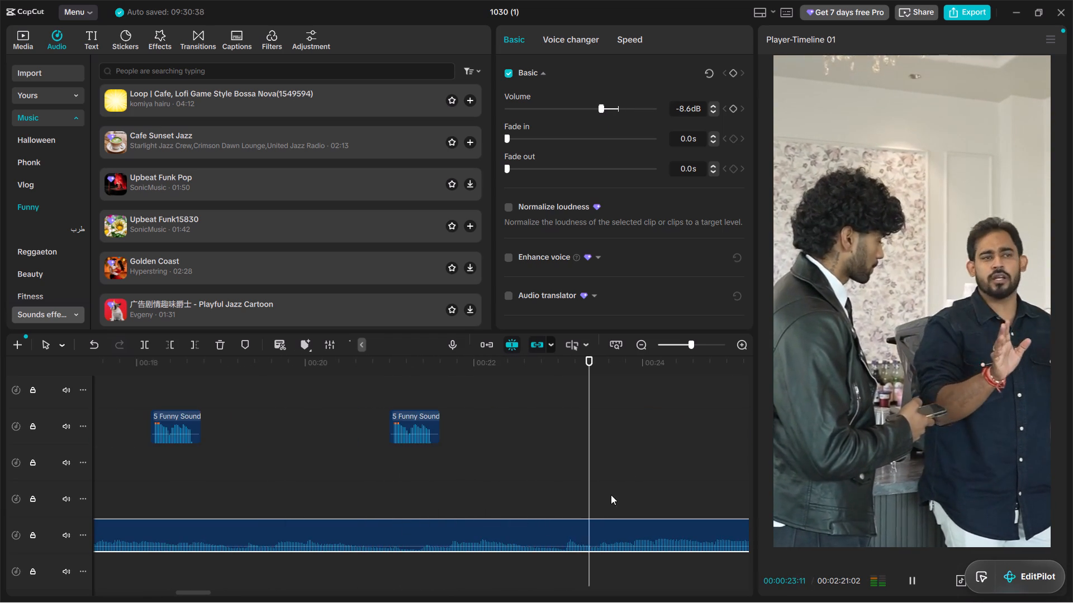
pyautogui.keyDown('ctrl'); pyautogui.scroll(-14, 619, 494); pyautogui.keyUp('ctrl')
pyautogui.keyDown('alt'); pyautogui.scroll(-4, 611, 489); pyautogui.keyUp('alt')
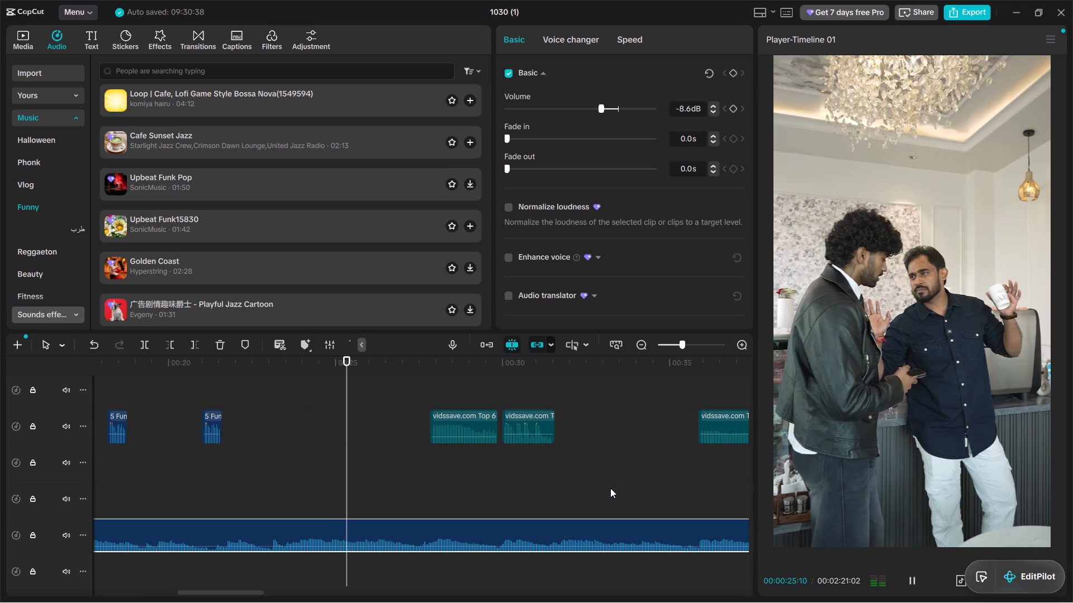
pyautogui.keyDown('alt'); pyautogui.scroll(-2, 610, 488); pyautogui.keyUp('alt')
pyautogui.keyDown('alt'); pyautogui.scroll(1, 545, 487); pyautogui.keyUp('alt')
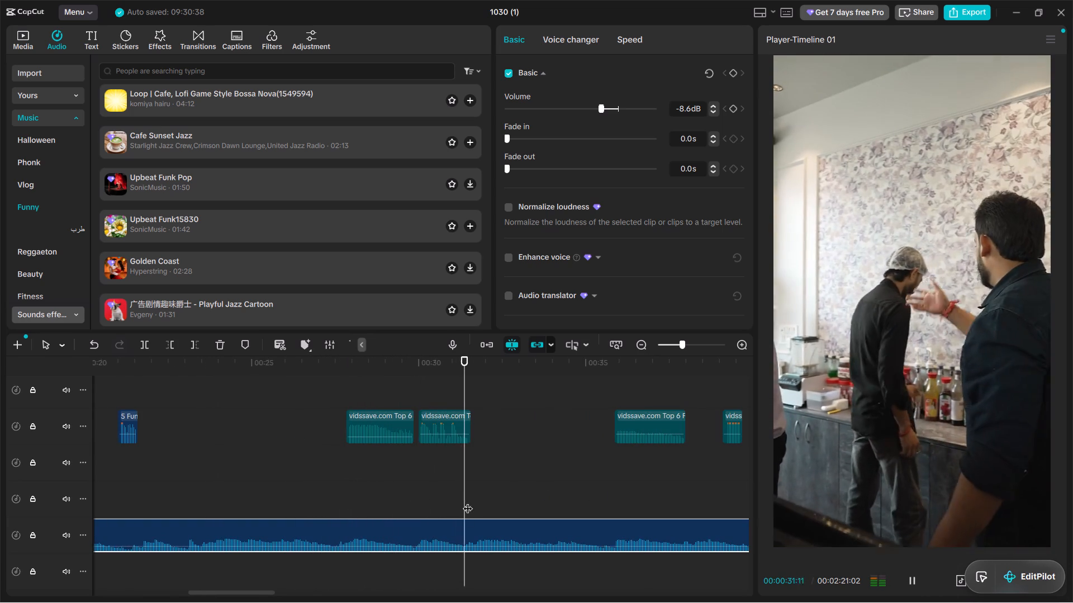
pyautogui.keyDown('alt'); pyautogui.scroll(2, 468, 501); pyautogui.keyUp('alt')
pyautogui.keyDown('alt'); pyautogui.scroll(-5, 466, 501); pyautogui.keyUp('alt')
pyautogui.keyDown('alt'); pyautogui.scroll(3, 460, 499); pyautogui.keyUp('alt')
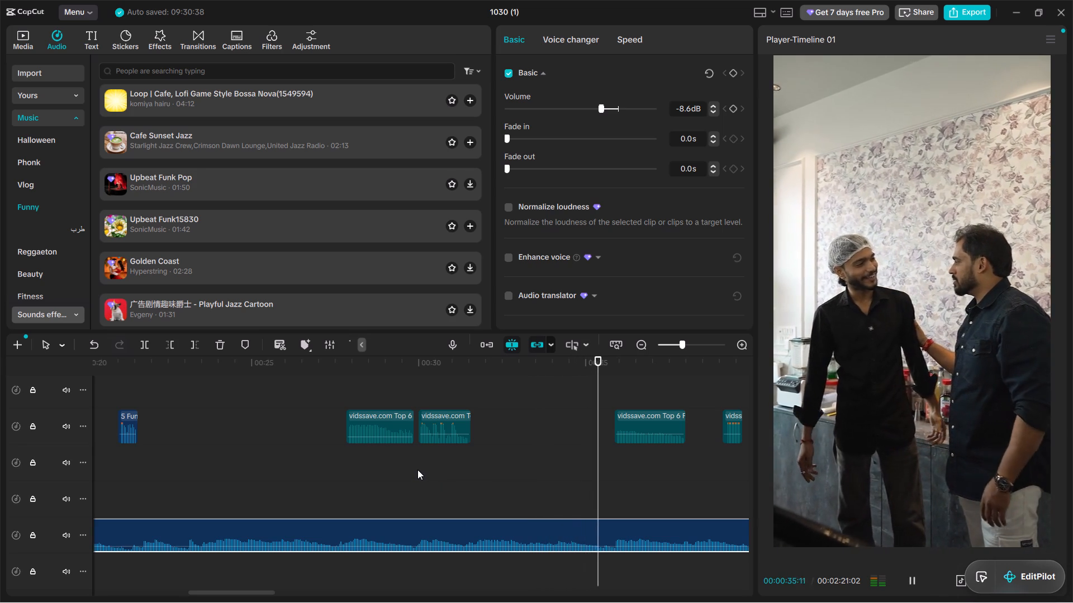
pyautogui.keyDown('alt'); pyautogui.scroll(-3, 429, 476); pyautogui.keyUp('alt')
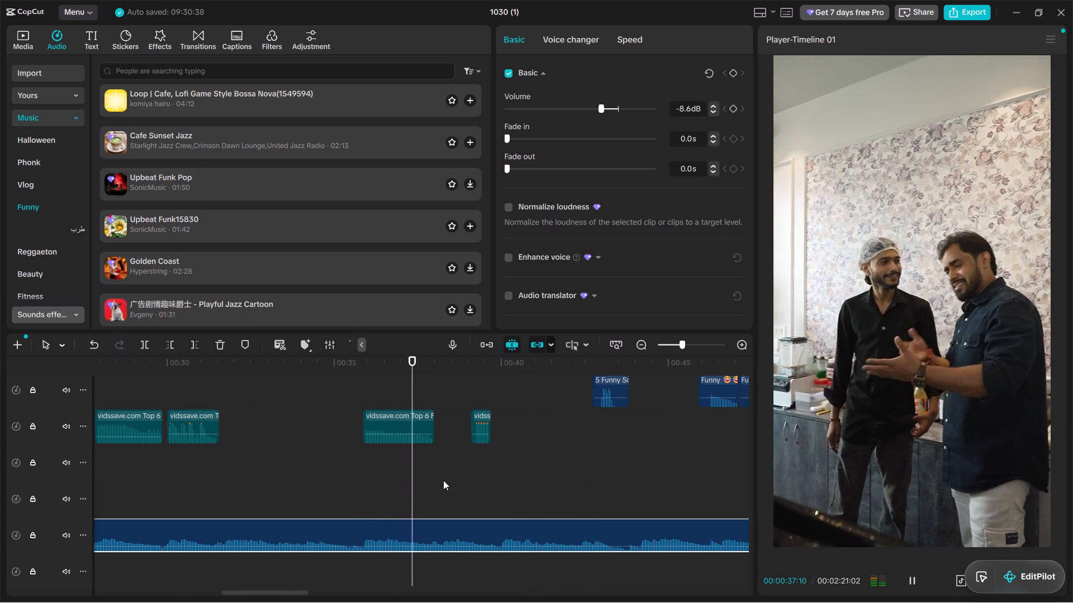
pyautogui.keyDown('alt'); pyautogui.scroll(-2, 445, 481); pyautogui.keyUp('alt')
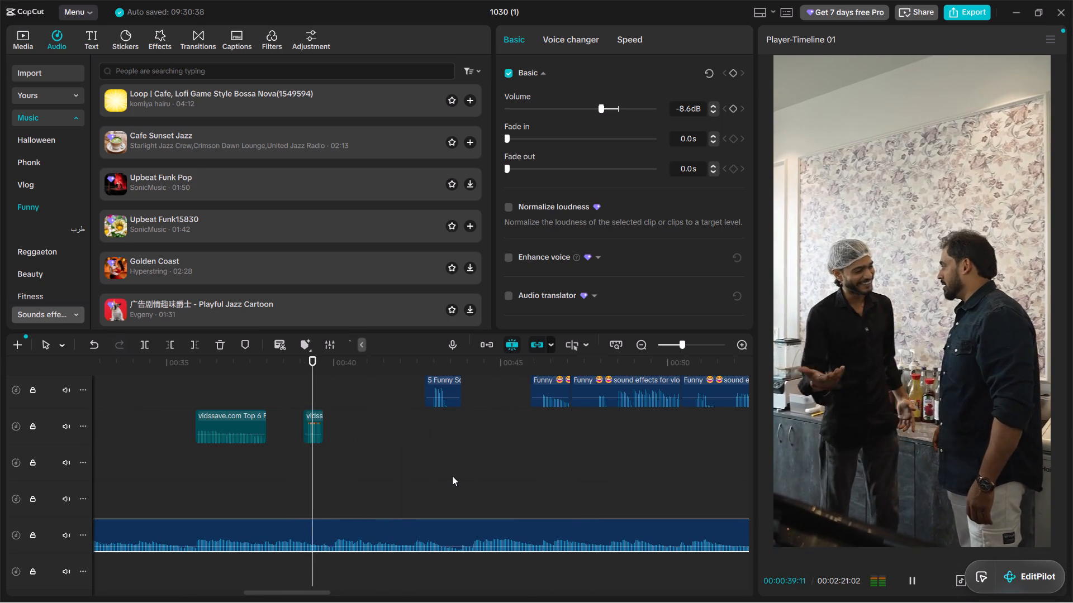
pyautogui.scroll(3, 279, 477)
pyautogui.scroll(-4, 279, 477)
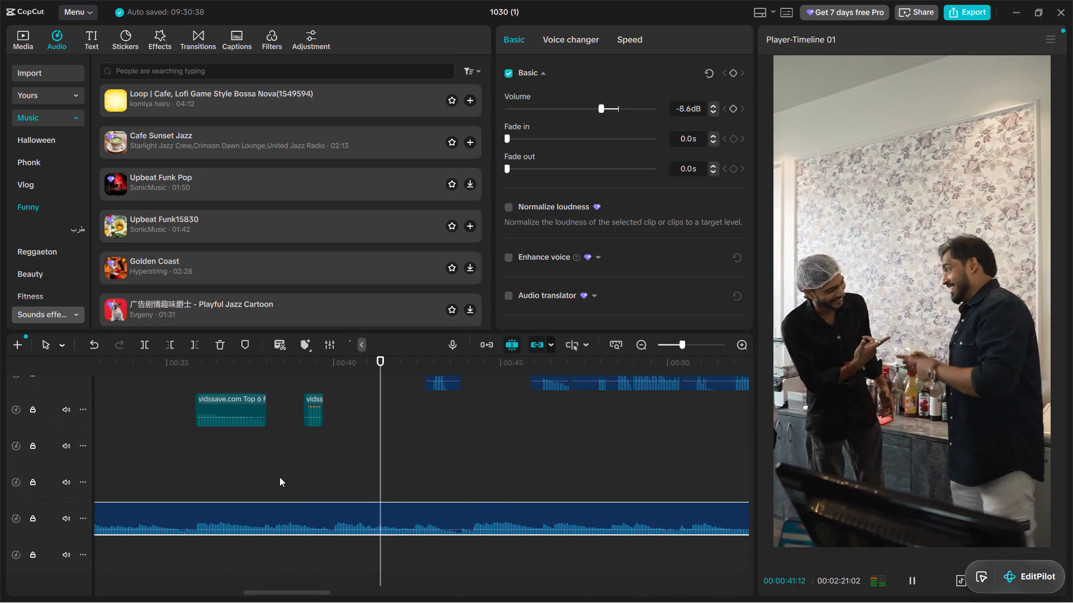
pyautogui.keyDown('alt'); pyautogui.scroll(1, 289, 475); pyautogui.keyUp('alt')
pyautogui.keyDown('alt'); pyautogui.scroll(-1, 292, 475); pyautogui.keyUp('alt')
pyautogui.scroll(5, 411, 474)
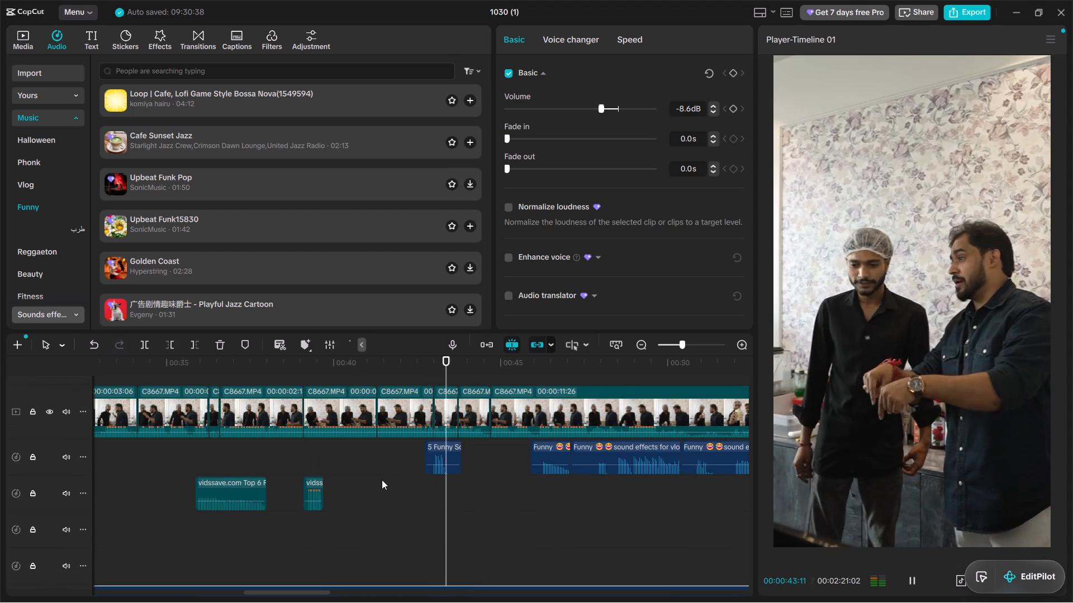
pyautogui.keyDown('alt'); pyautogui.scroll(-1, 439, 487); pyautogui.keyUp('alt')
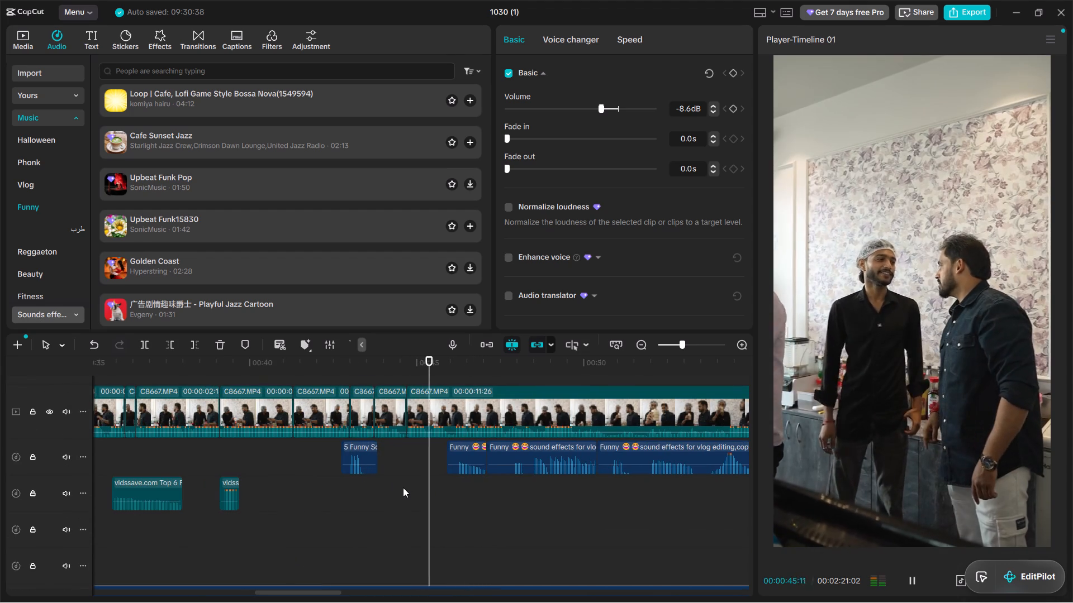
pyautogui.keyDown('alt'); pyautogui.scroll(-2, 402, 488); pyautogui.keyUp('alt')
pyautogui.keyDown('alt'); pyautogui.scroll(2, 402, 488); pyautogui.keyUp('alt')
pyautogui.keyDown('alt'); pyautogui.scroll(-2, 402, 488); pyautogui.keyUp('alt')
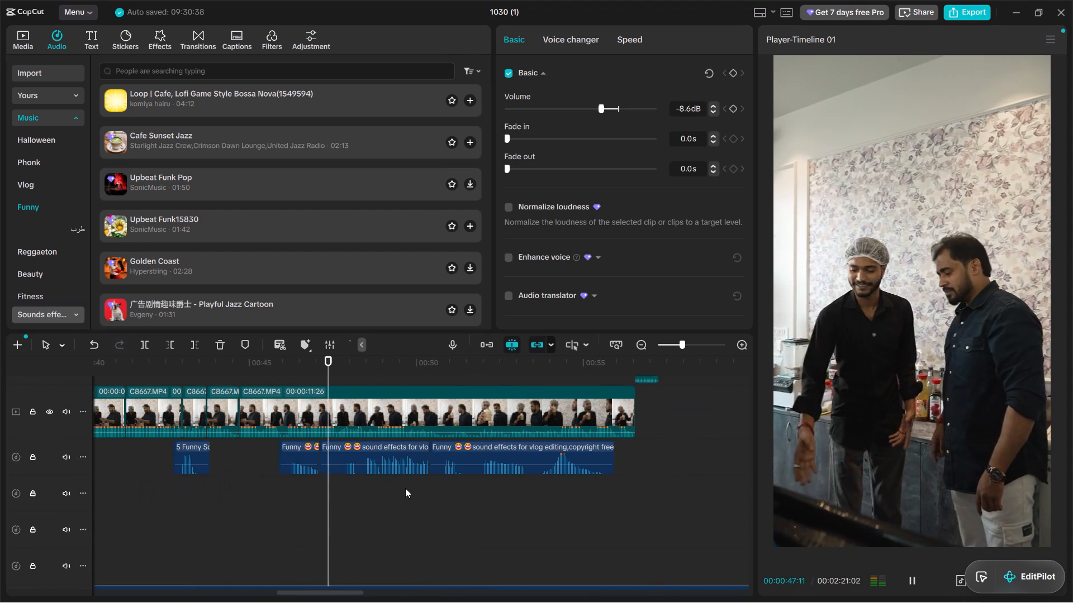
pyautogui.press('space')
pyautogui.click(284, 484)
pyautogui.scroll(-6, 349, 548)
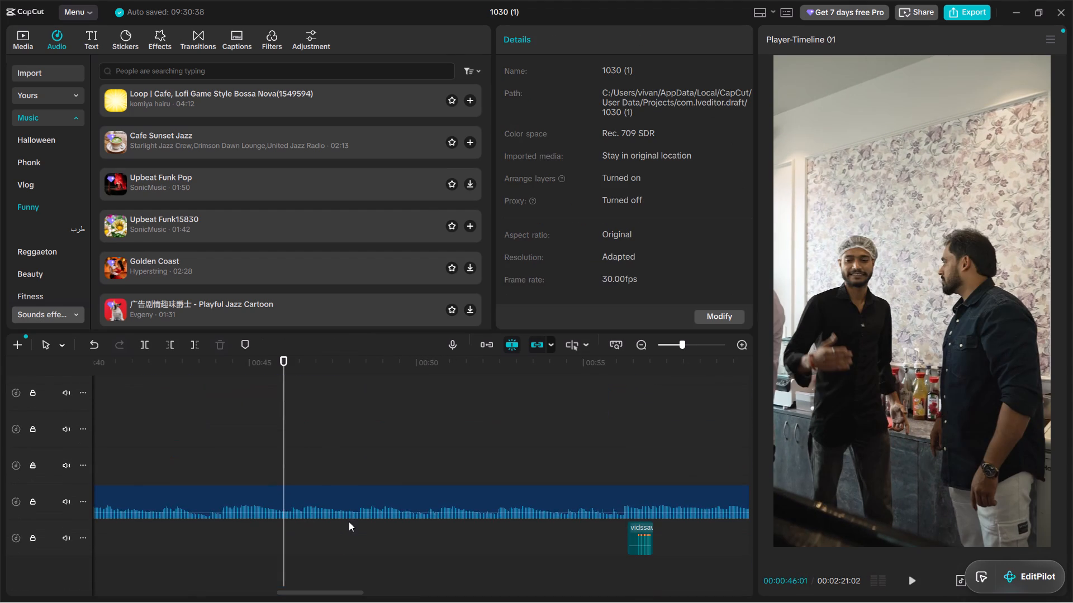
pyautogui.press('space')
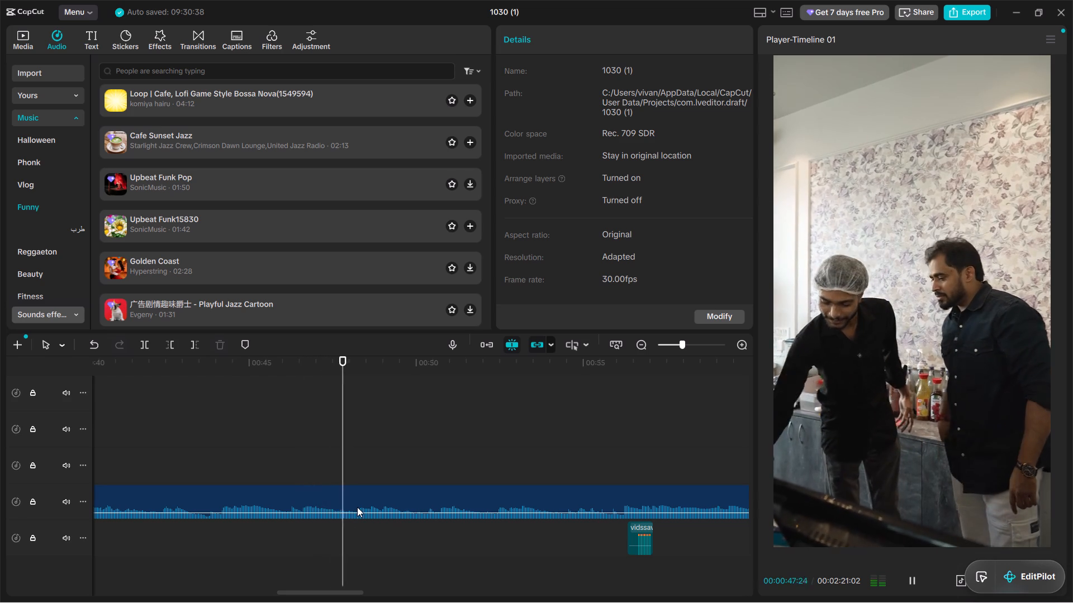
pyautogui.scroll(5, 357, 484)
pyautogui.scroll(-1, 357, 484)
pyautogui.keyDown('alt'); pyautogui.scroll(-2, 460, 505); pyautogui.keyUp('alt')
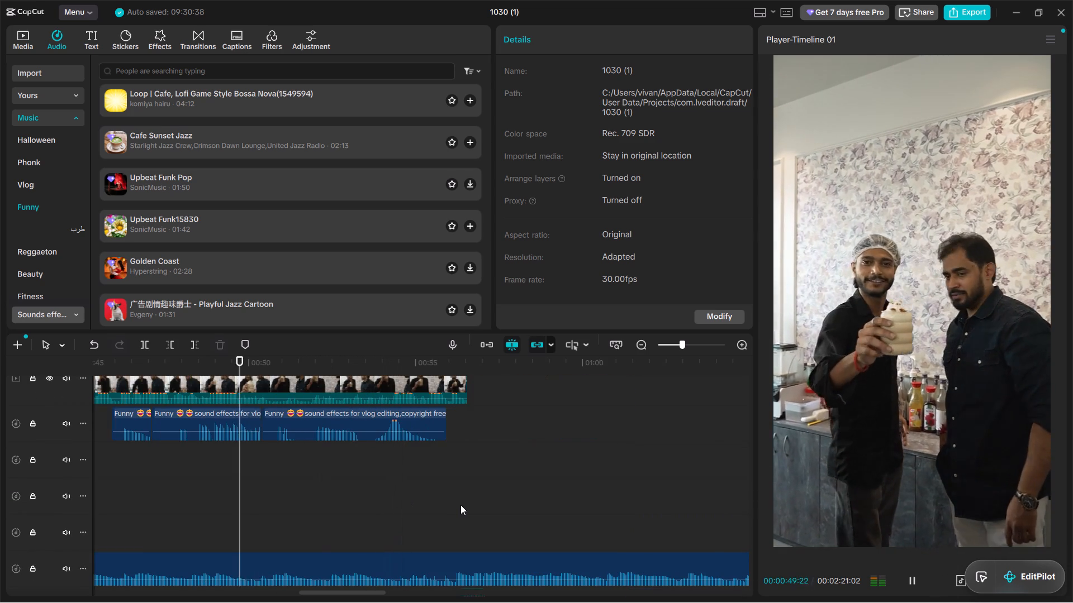
# Split the Cafe Sunset Jazz music where the video ends, at 00:00:56:17, and delete the part after it.
pyautogui.click(469, 472)
pyautogui.keyDown('ctrl'); pyautogui.click(453, 549); pyautogui.keyUp('ctrl')
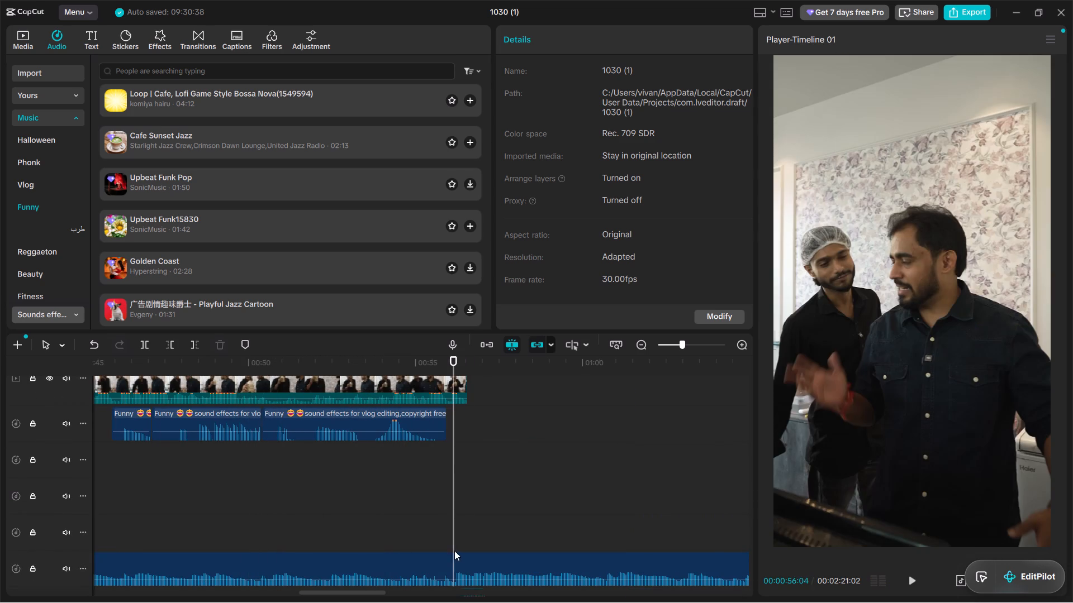
pyautogui.keyDown('ctrl'); pyautogui.click(463, 514); pyautogui.keyUp('ctrl')
pyautogui.keyDown('ctrl'); pyautogui.click(469, 515); pyautogui.keyUp('ctrl')
pyautogui.keyDown('ctrl'); pyautogui.click(478, 569); pyautogui.keyUp('ctrl')
pyautogui.hotkey('ctrl', 'b')
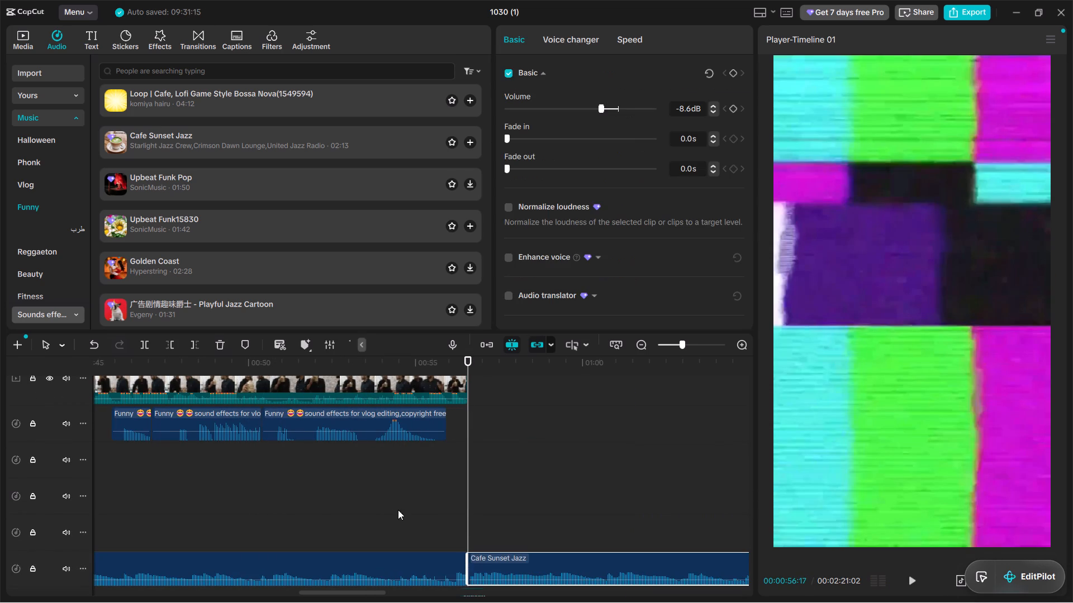
pyautogui.press('BackSpace')
# Split the long last C8667 clip at 00:00:45:27 and again at 00:00:47:18 to isolate the section where the Funny sound effects begin.
pyautogui.click(134, 473)
pyautogui.press('space')
pyautogui.keyDown('alt'); pyautogui.scroll(3, 157, 480); pyautogui.keyUp('alt')
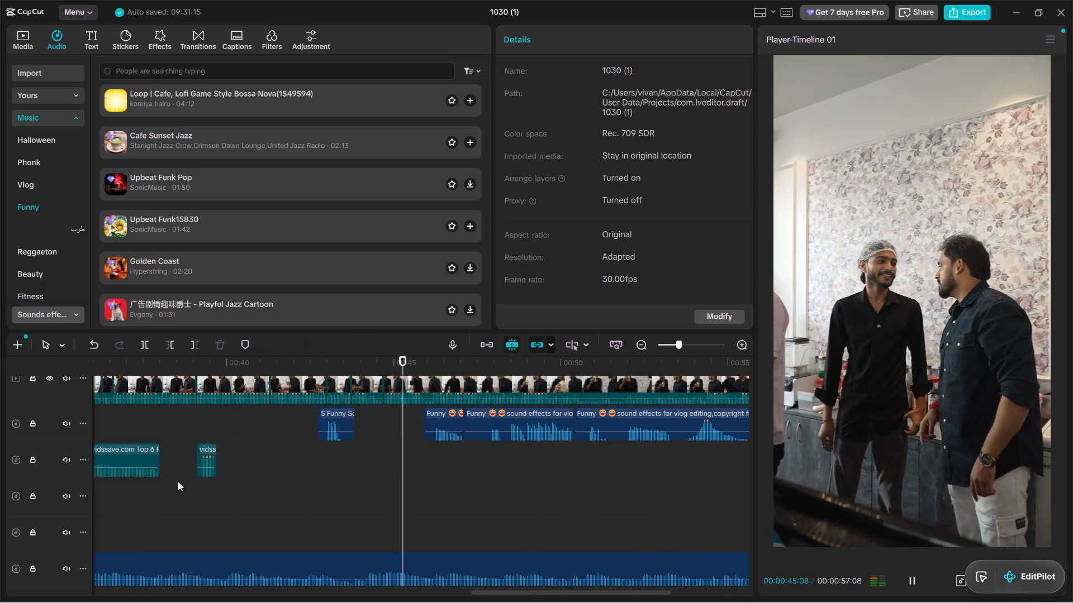
pyautogui.scroll(6, 476, 469)
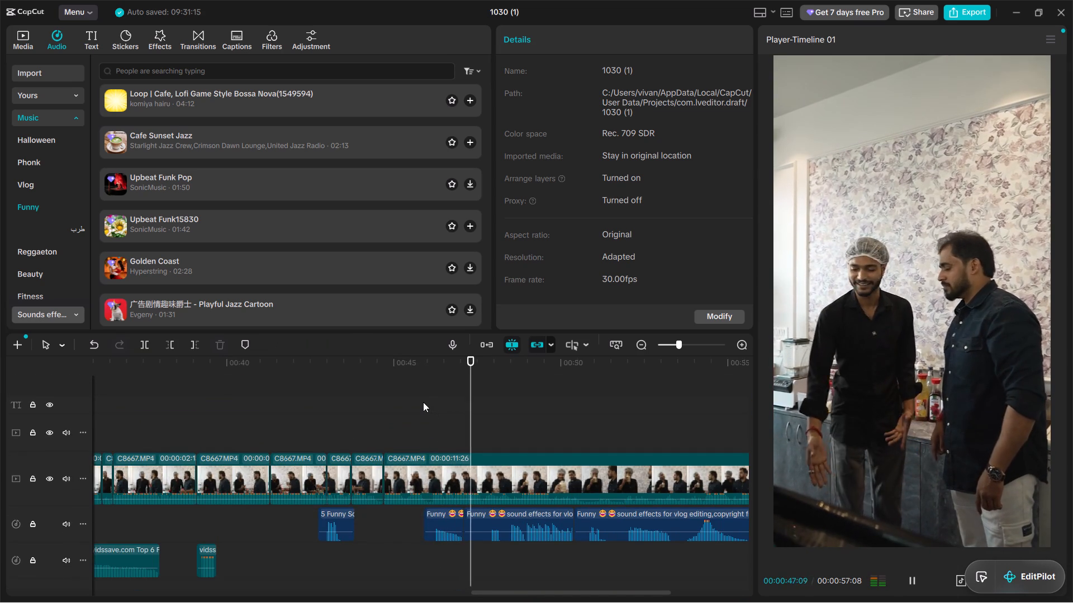
pyautogui.click(423, 402)
pyautogui.click(423, 402)
pyautogui.keyDown('ctrl'); pyautogui.scroll(8, 472, 496); pyautogui.keyUp('ctrl')
pyautogui.click(441, 453)
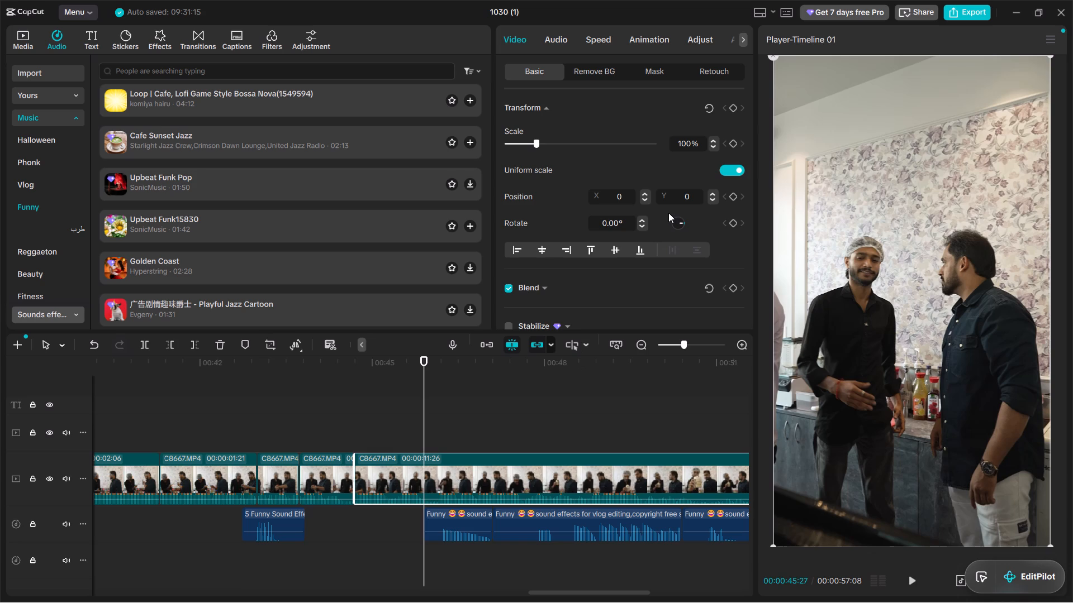
pyautogui.hotkey('ctrl', 'b')
pyautogui.scroll(-2, 592, 261)
pyautogui.press('space')
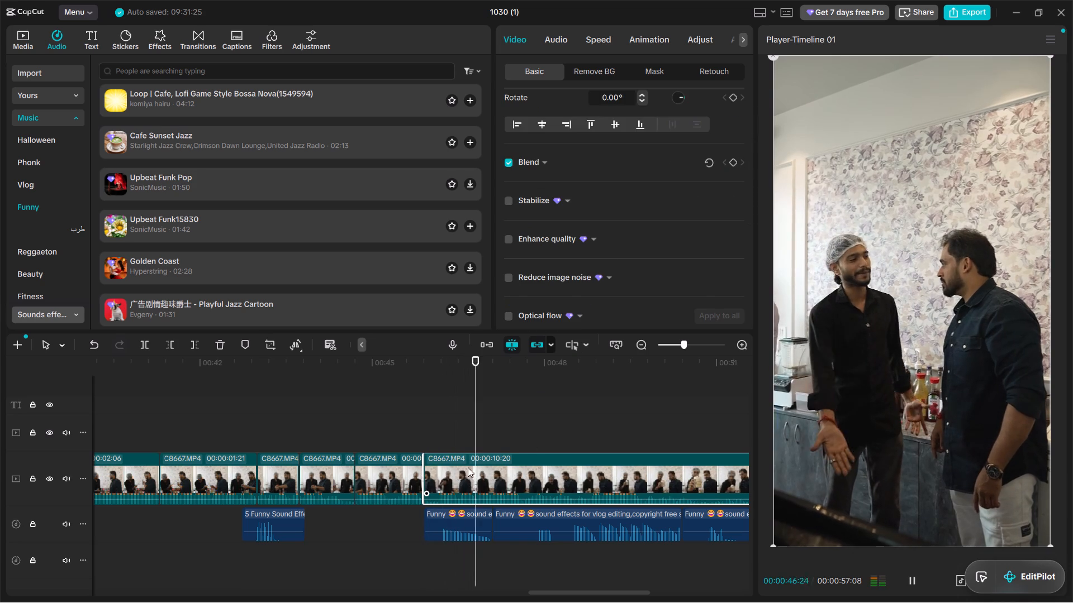
pyautogui.press('space')
pyautogui.hotkey('ctrl', 'b')
# Turn on Camera tracking for the isolated C8667 section between 00:00:45:27 and 00:00:47:18.
pyautogui.scroll(-1, 543, 272)
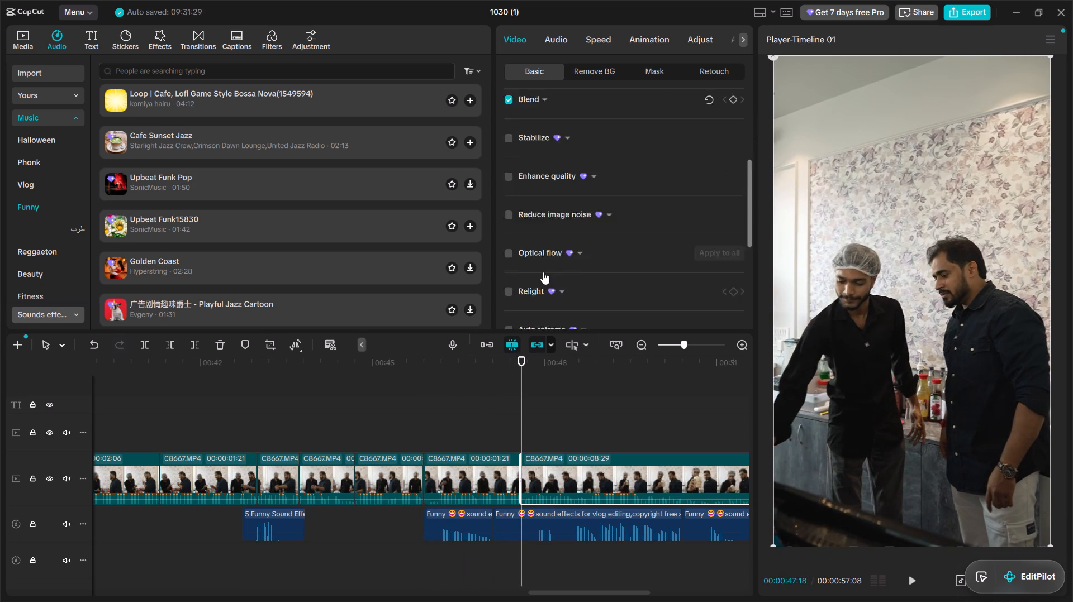
pyautogui.scroll(-1, 543, 272)
pyautogui.click(430, 422)
pyautogui.click(486, 485)
pyautogui.scroll(-3, 629, 169)
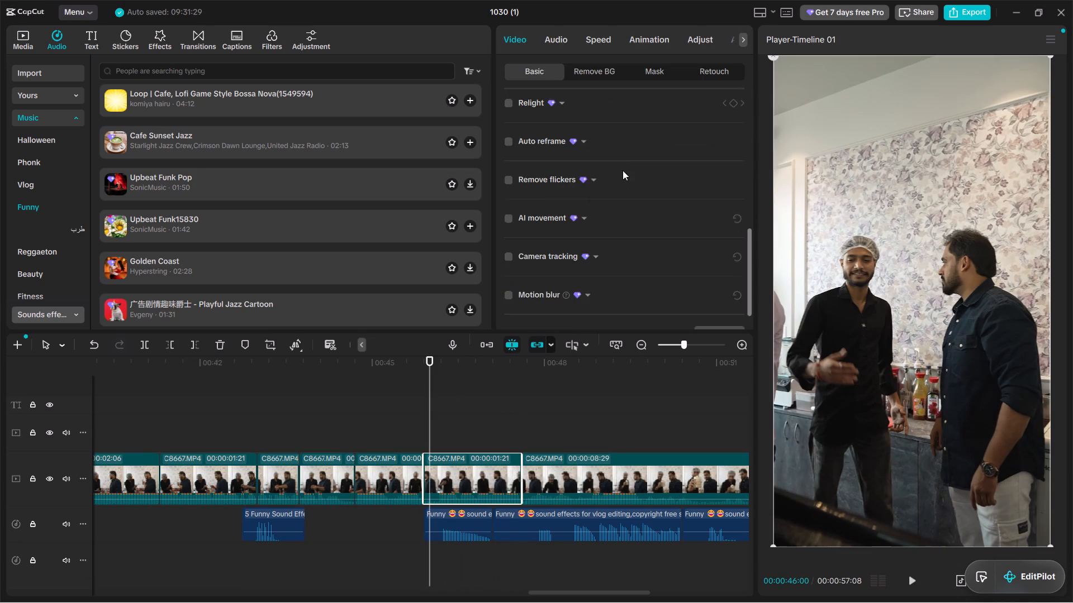
pyautogui.scroll(-10, 623, 170)
pyautogui.click(509, 223)
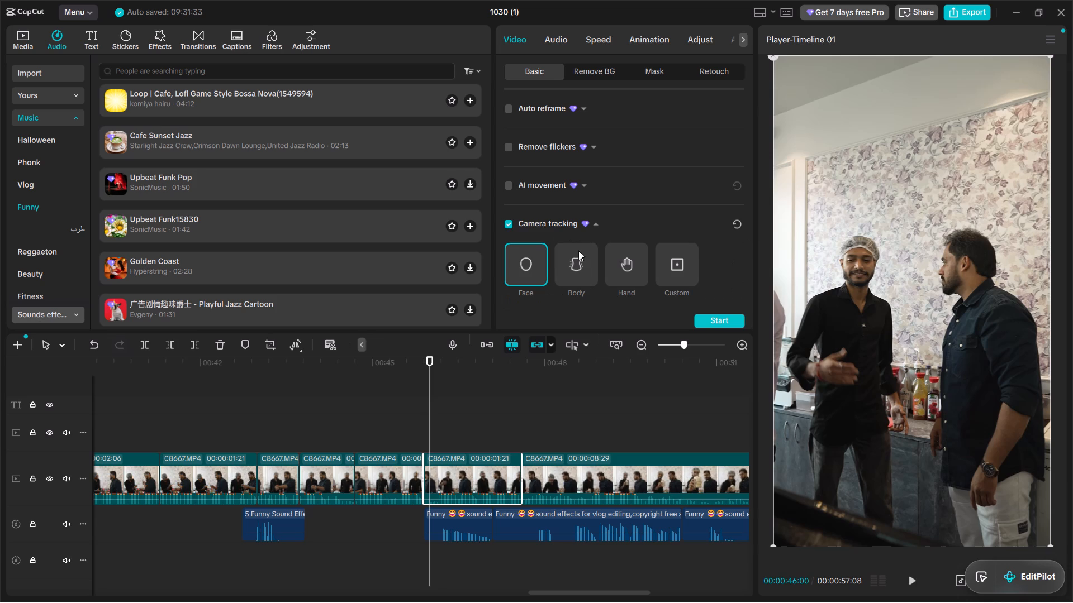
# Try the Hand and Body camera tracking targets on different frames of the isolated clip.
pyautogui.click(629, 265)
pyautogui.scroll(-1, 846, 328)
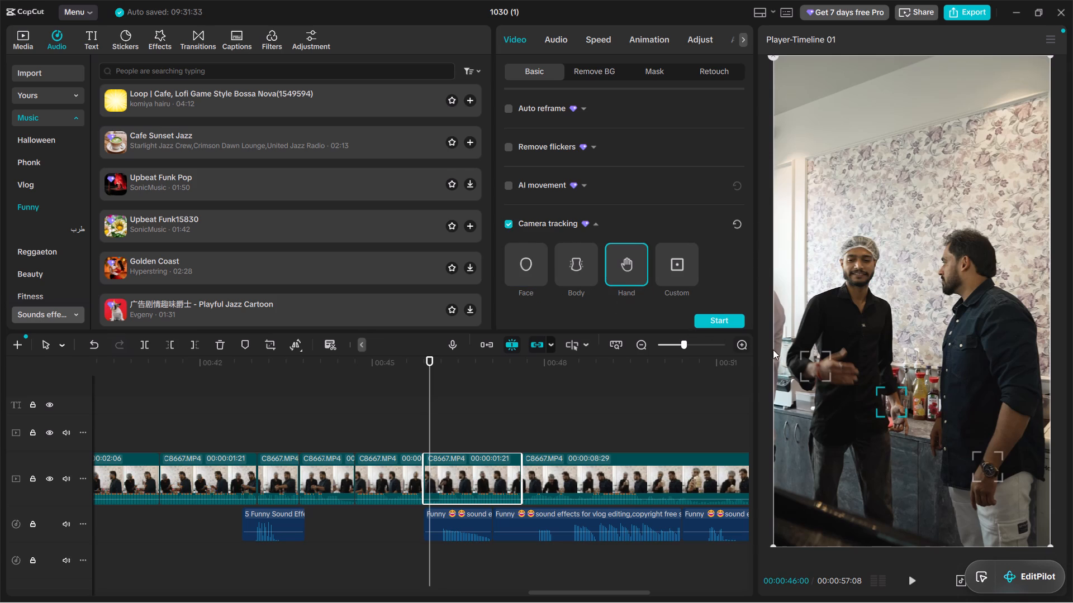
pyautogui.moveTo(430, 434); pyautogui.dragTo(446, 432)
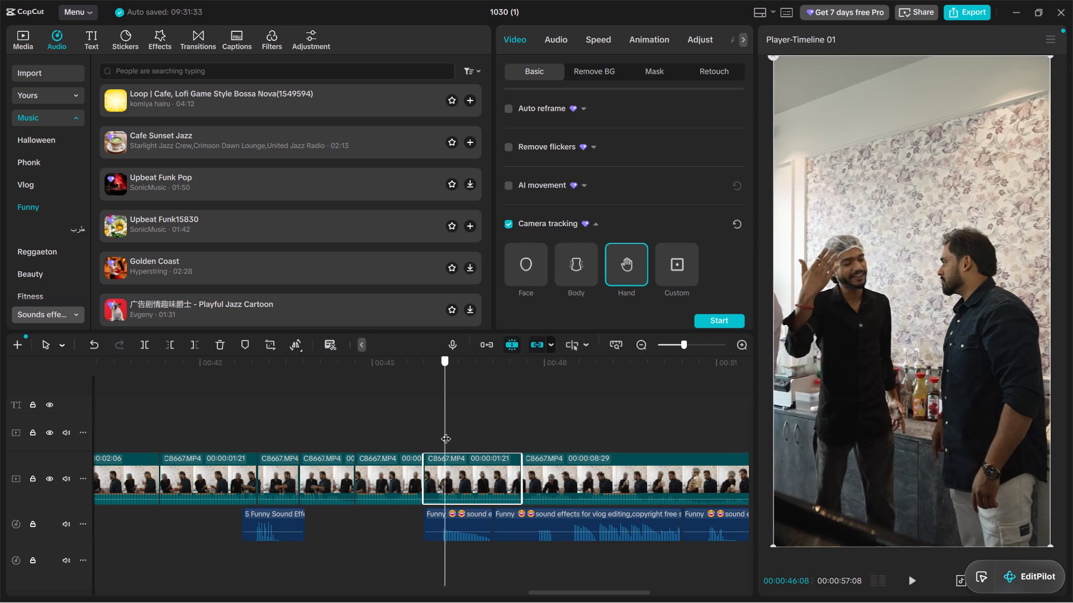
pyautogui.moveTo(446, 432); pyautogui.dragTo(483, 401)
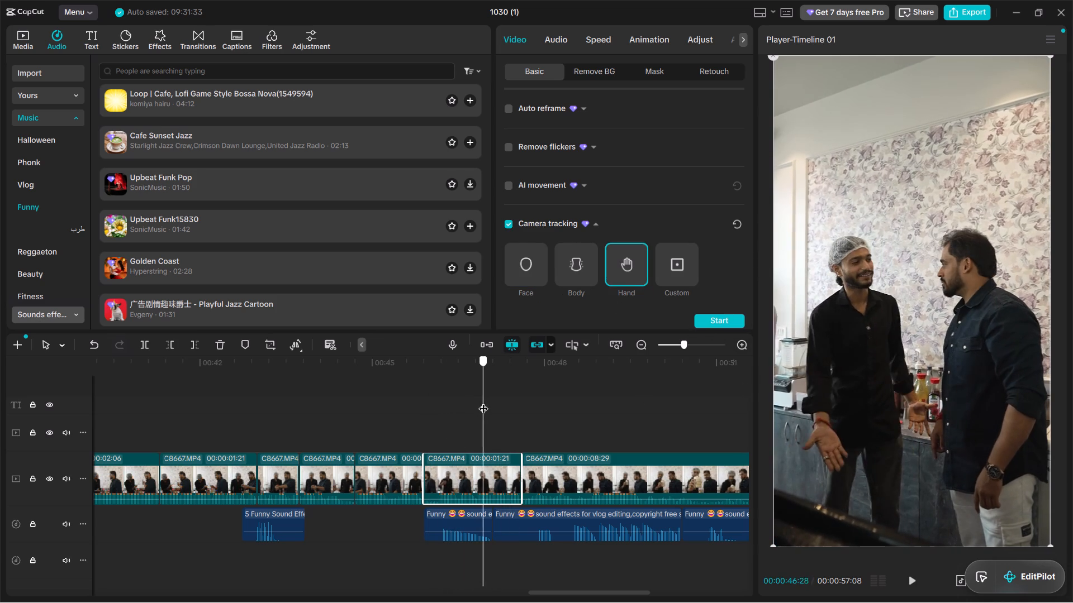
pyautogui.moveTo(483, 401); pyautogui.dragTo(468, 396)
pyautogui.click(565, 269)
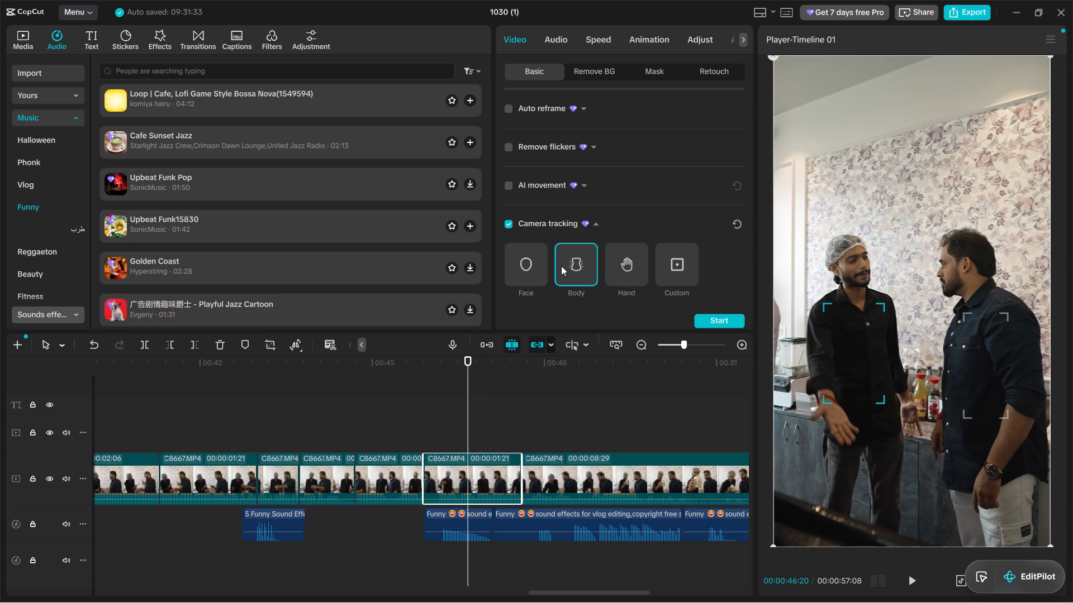
# Run Camera tracking with the Face target on the man in the hairnet, and replay from just before the tracked clip.
pyautogui.click(533, 257)
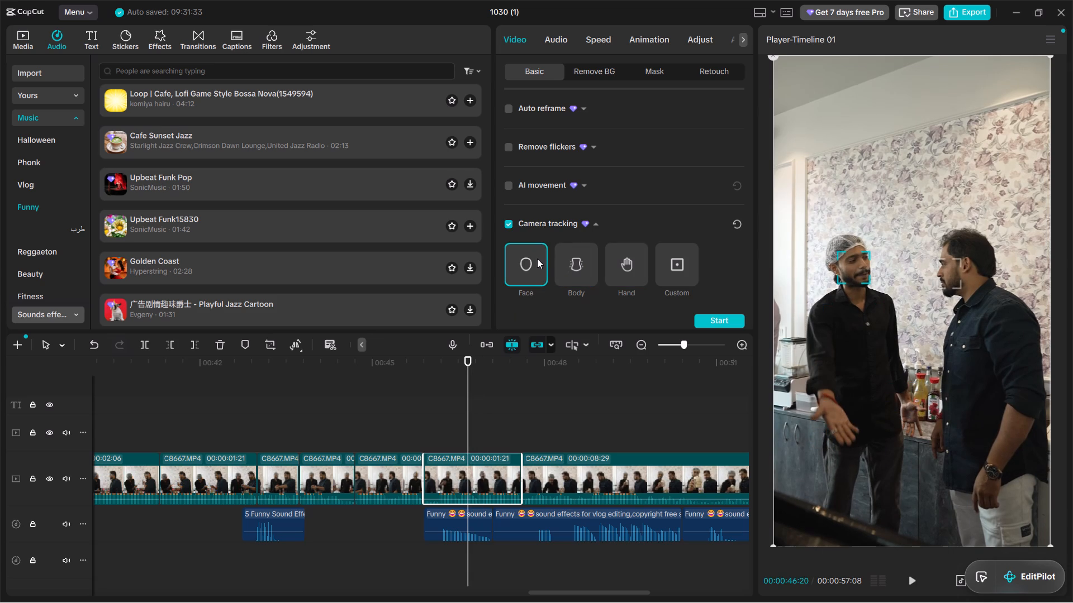
pyautogui.scroll(-3, 892, 387)
pyautogui.click(727, 319)
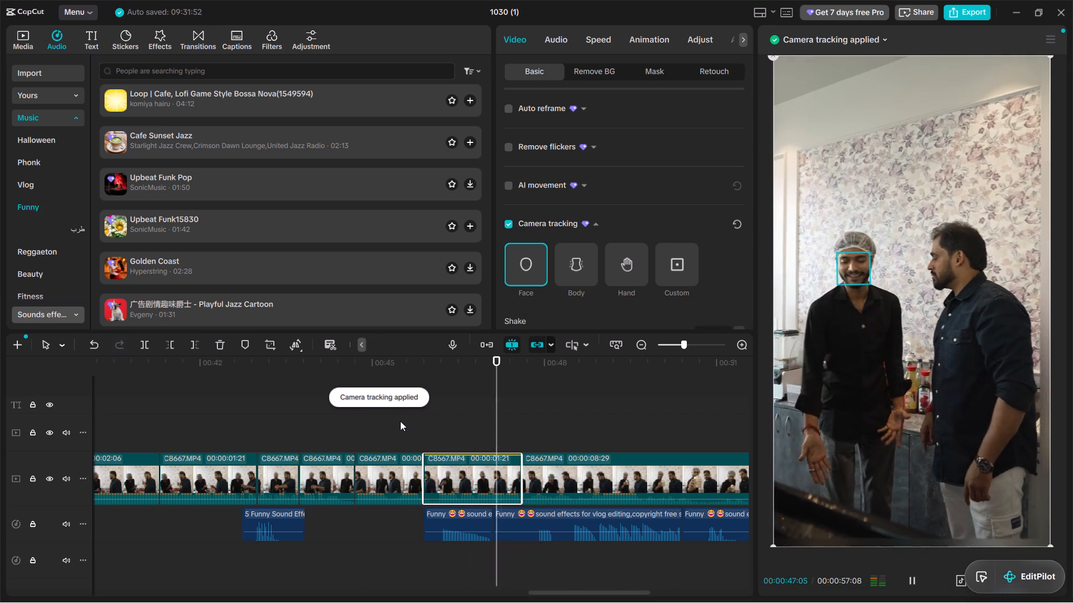
pyautogui.click(339, 405)
pyautogui.click(381, 412)
pyautogui.press('space')
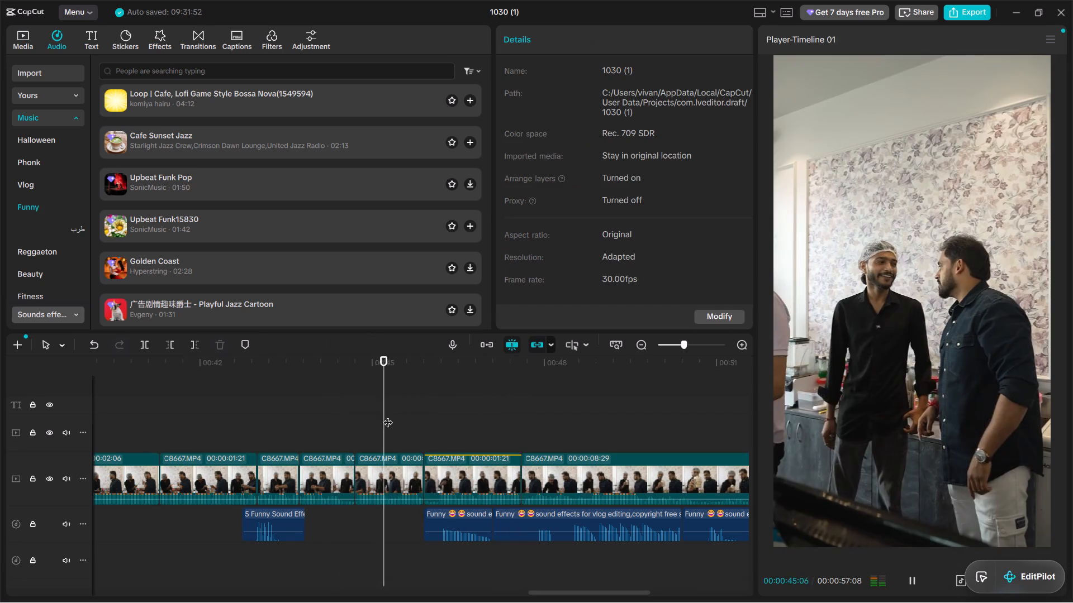
pyautogui.press('space')
# Scale the camera-tracked C8667 clip to 147% and replay that section from about 45 seconds.
pyautogui.click(462, 463)
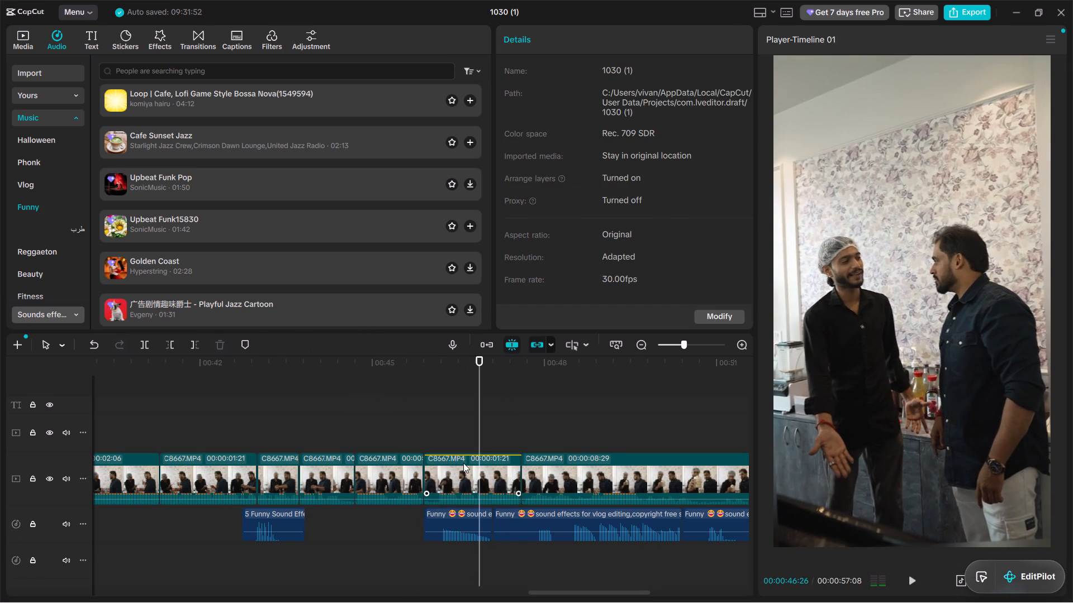
pyautogui.keyDown('ctrl'); pyautogui.scroll(-2, 824, 409); pyautogui.keyUp('ctrl')
pyautogui.moveTo(820, 470); pyautogui.dragTo(813, 475)
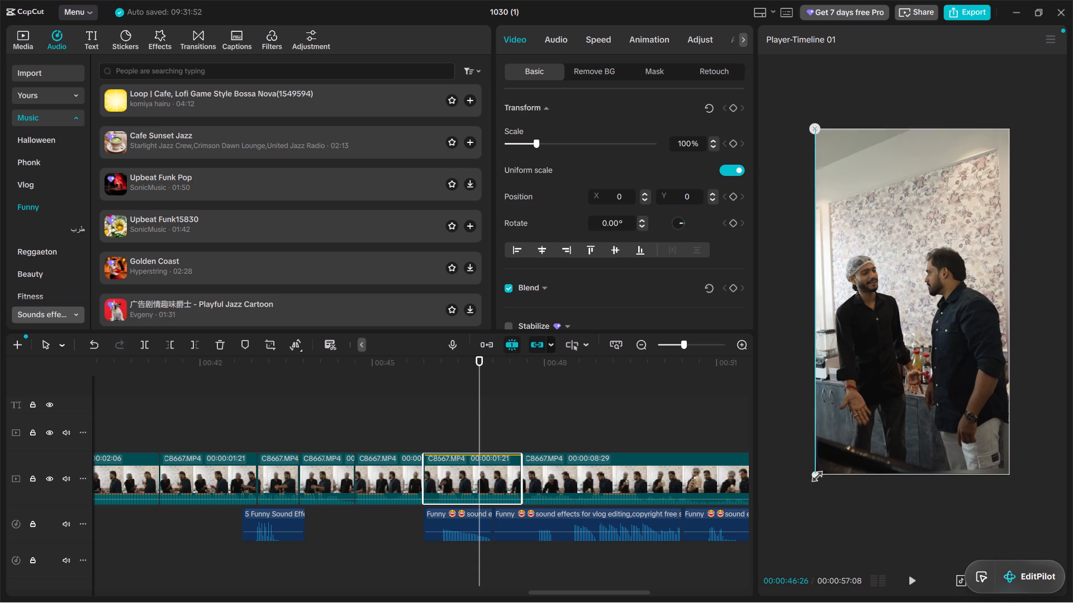
pyautogui.moveTo(813, 475); pyautogui.dragTo(721, 563)
pyautogui.press('space')
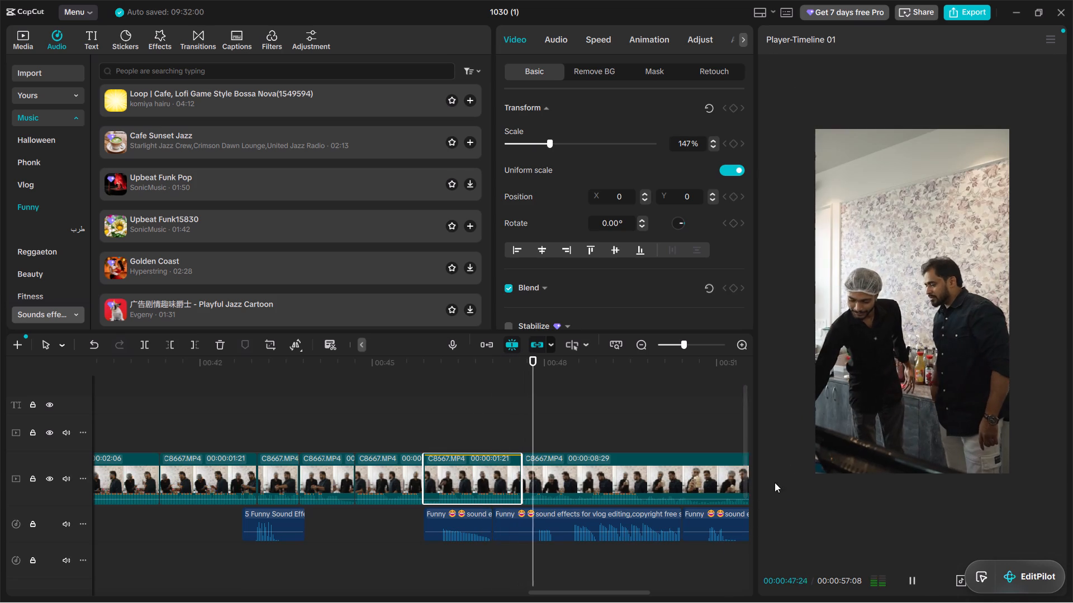
pyautogui.press('space')
pyautogui.click(395, 420)
pyautogui.click(384, 417)
pyautogui.press('space')
pyautogui.keyDown('alt'); pyautogui.scroll(3, 464, 442); pyautogui.keyUp('alt')
pyautogui.keyDown('alt'); pyautogui.scroll(-2, 466, 442); pyautogui.keyUp('alt')
pyautogui.press('space')
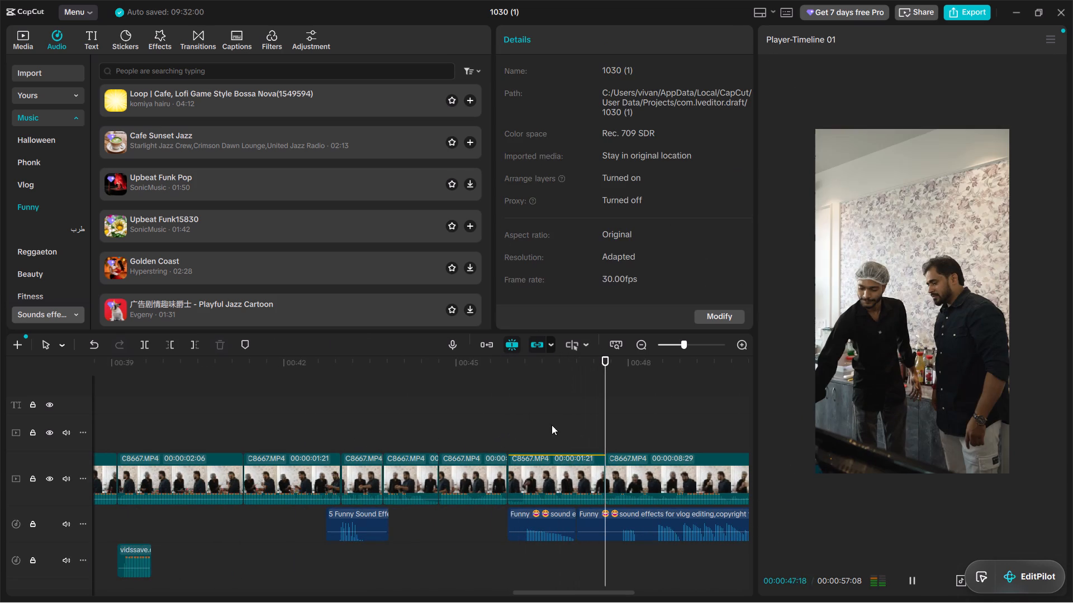
# Play the video from the start to about 00:00:07, and replay from the Tannu title, stopping at 00:00:05:04.
pyautogui.click(472, 423)
pyautogui.keyDown('ctrl'); pyautogui.scroll(3, 903, 379); pyautogui.keyUp('ctrl')
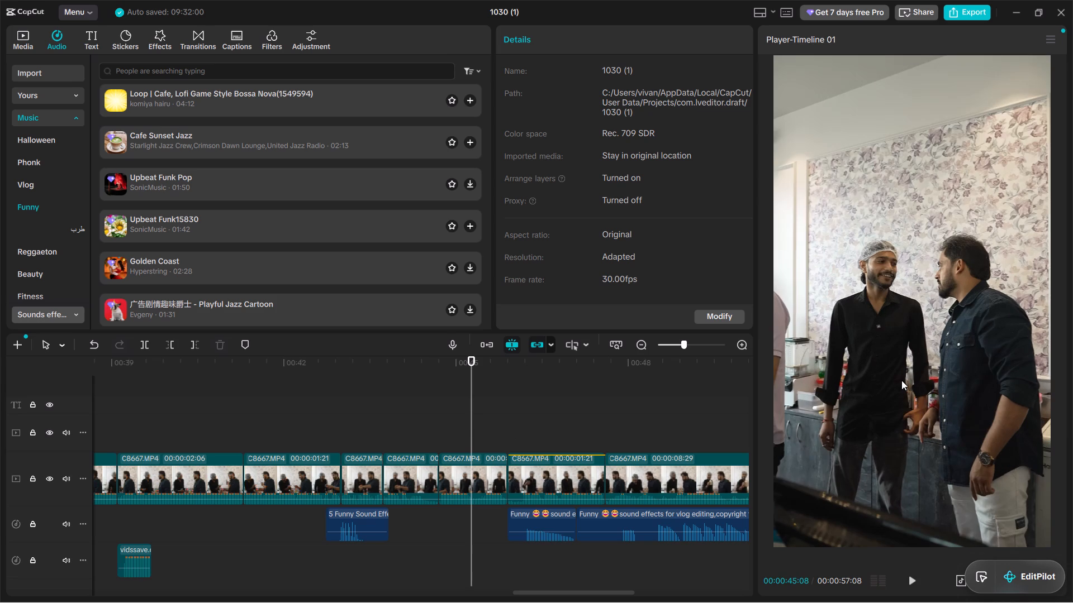
pyautogui.click(364, 420)
pyautogui.moveTo(364, 420); pyautogui.dragTo(0, 424)
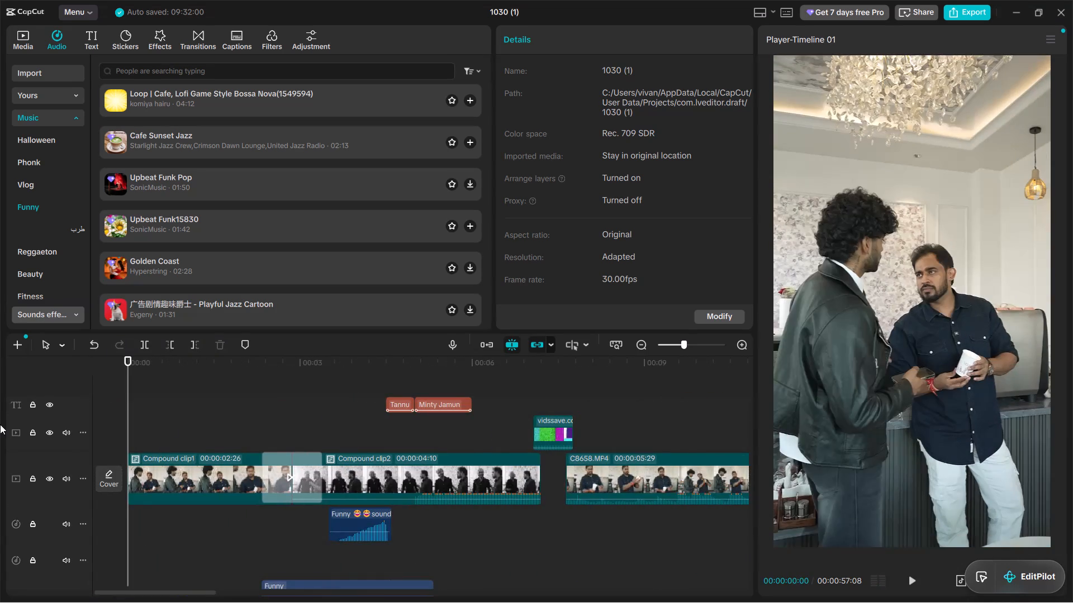
pyautogui.press('space')
pyautogui.keyDown('ctrl'); pyautogui.scroll(5, 208, 437); pyautogui.keyUp('ctrl')
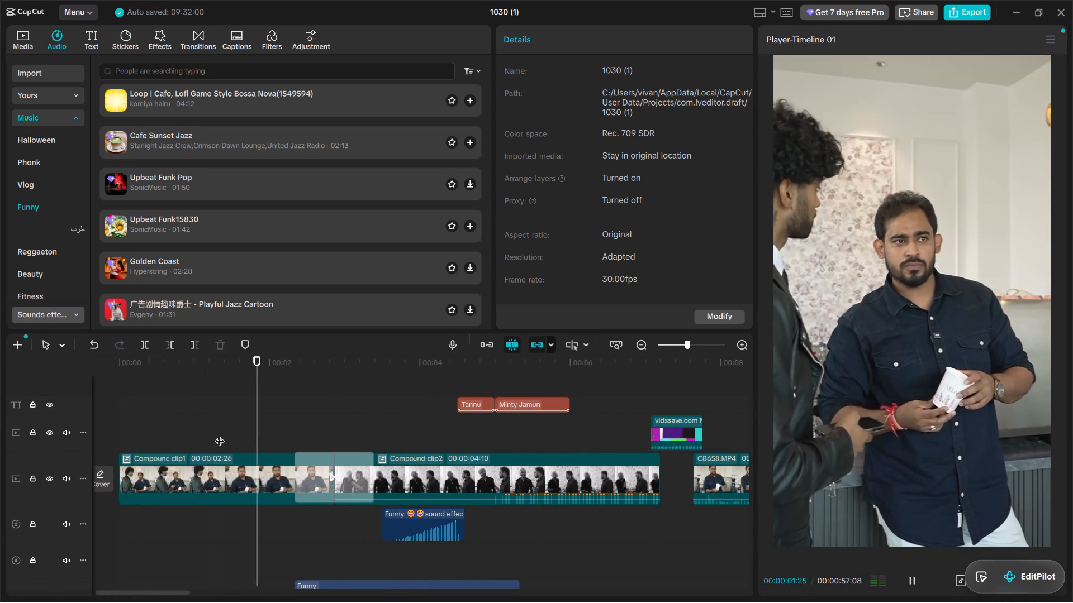
pyautogui.press('space')
pyautogui.press('space')
pyautogui.keyDown('alt'); pyautogui.scroll(-2, 383, 433); pyautogui.keyUp('alt')
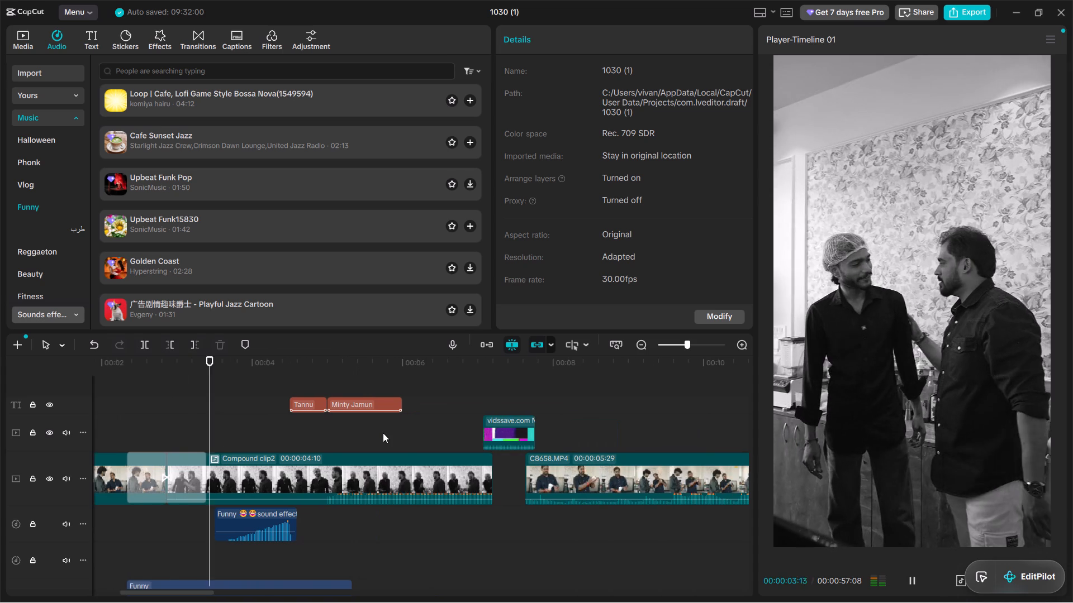
pyautogui.keyDown('alt'); pyautogui.scroll(2, 383, 433); pyautogui.keyUp('alt')
pyautogui.keyDown('alt'); pyautogui.scroll(-3, 387, 432); pyautogui.keyUp('alt')
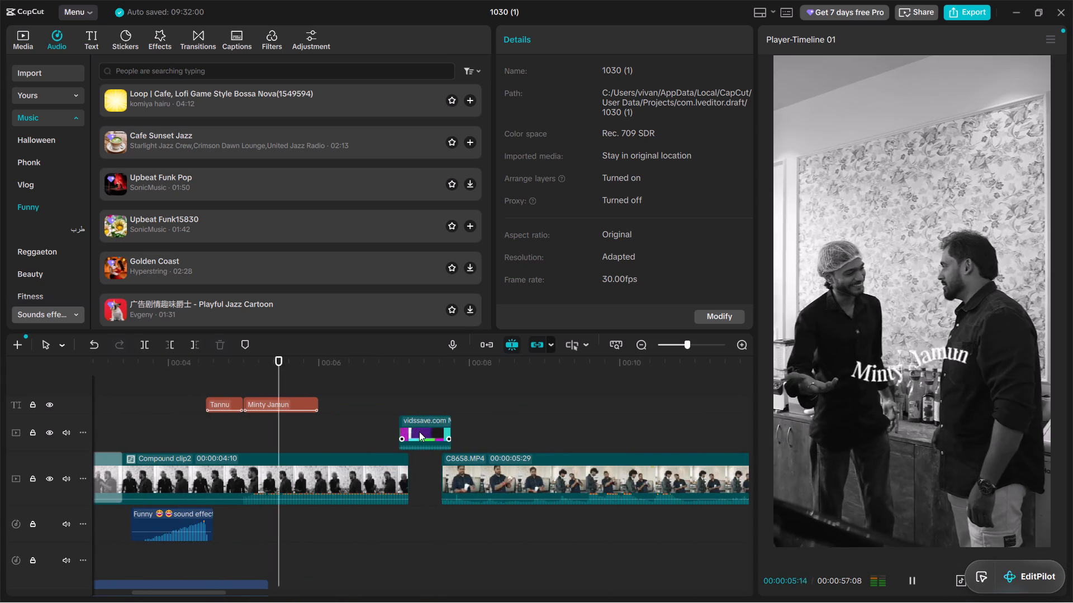
pyautogui.keyDown('alt'); pyautogui.scroll(1, 419, 432); pyautogui.keyUp('alt')
pyautogui.keyDown('alt'); pyautogui.scroll(-1, 419, 432); pyautogui.keyUp('alt')
pyautogui.press('space')
pyautogui.press('space')
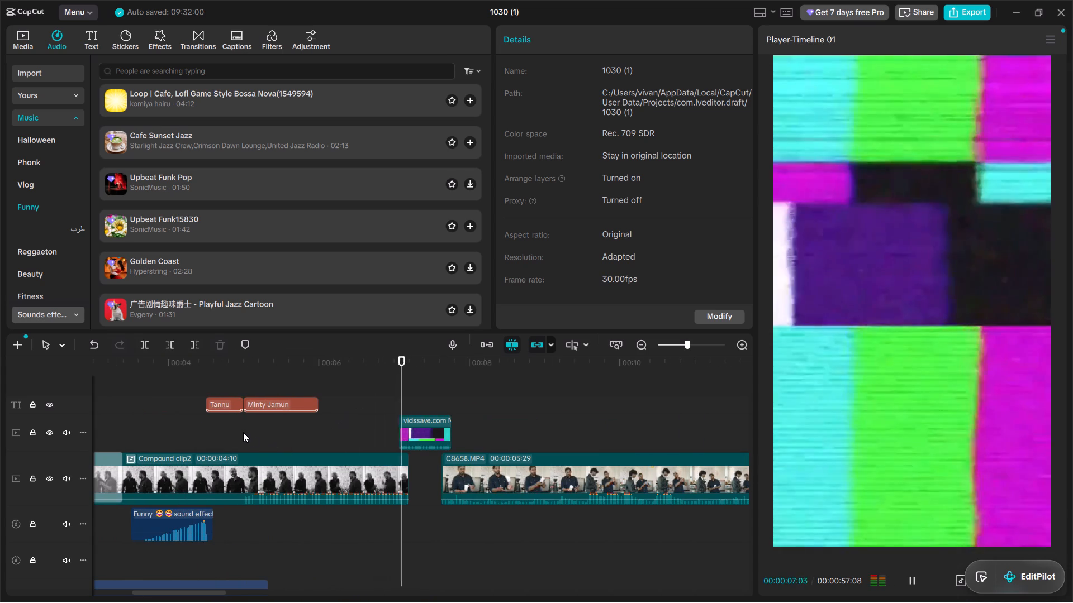
pyautogui.click(241, 431)
pyautogui.moveTo(241, 431); pyautogui.dragTo(207, 423)
pyautogui.press('space')
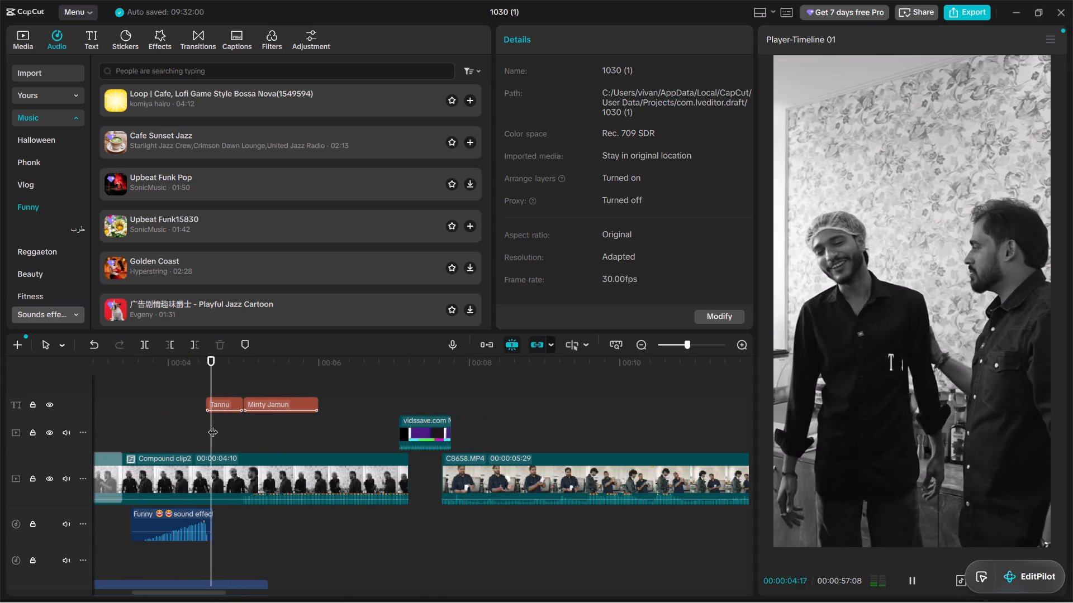
pyautogui.press('space')
# Keyframe a scale zoom on Compound clip2 from 00:00:05:04 to 132% at 00:00:06:14, and shift the end keyframe toward the clip's end.
pyautogui.click(268, 469)
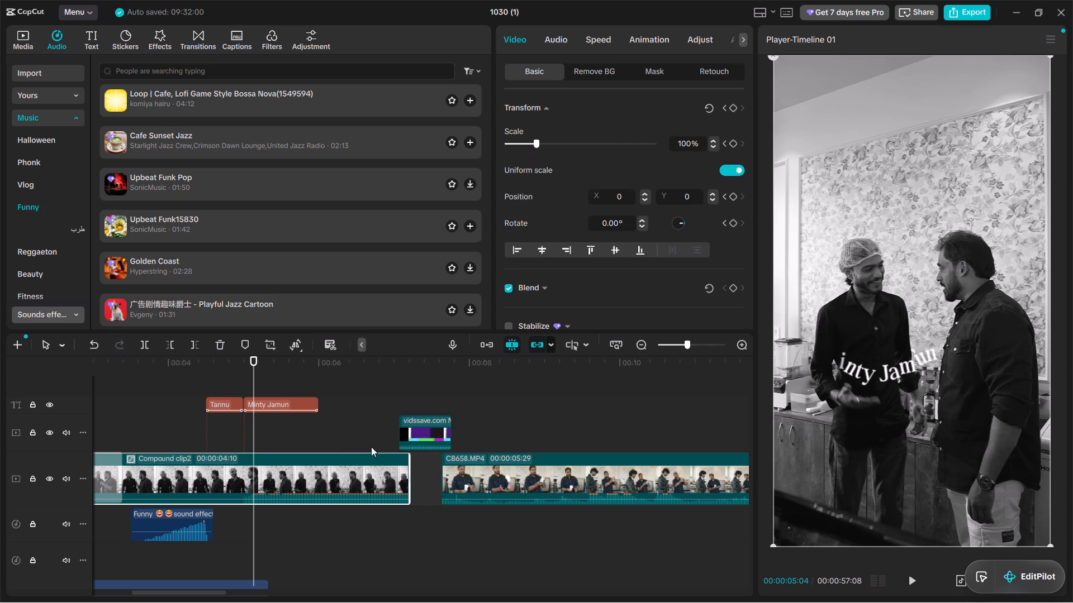
pyautogui.click(733, 112)
pyautogui.press('space')
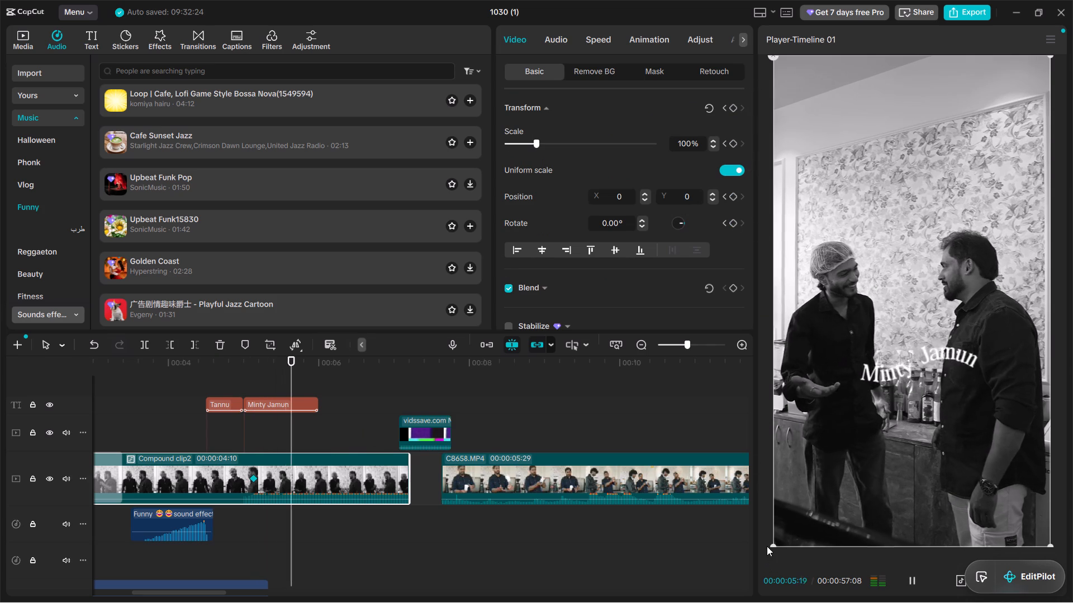
pyautogui.press('space')
pyautogui.moveTo(773, 547); pyautogui.dragTo(684, 602)
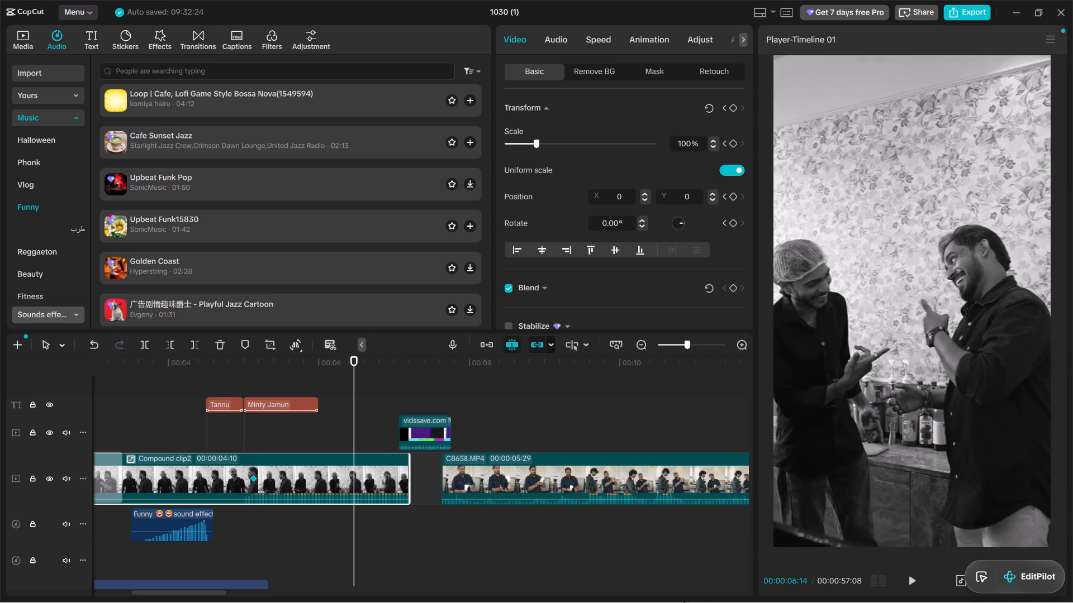
pyautogui.moveTo(684, 602); pyautogui.dragTo(616, 602)
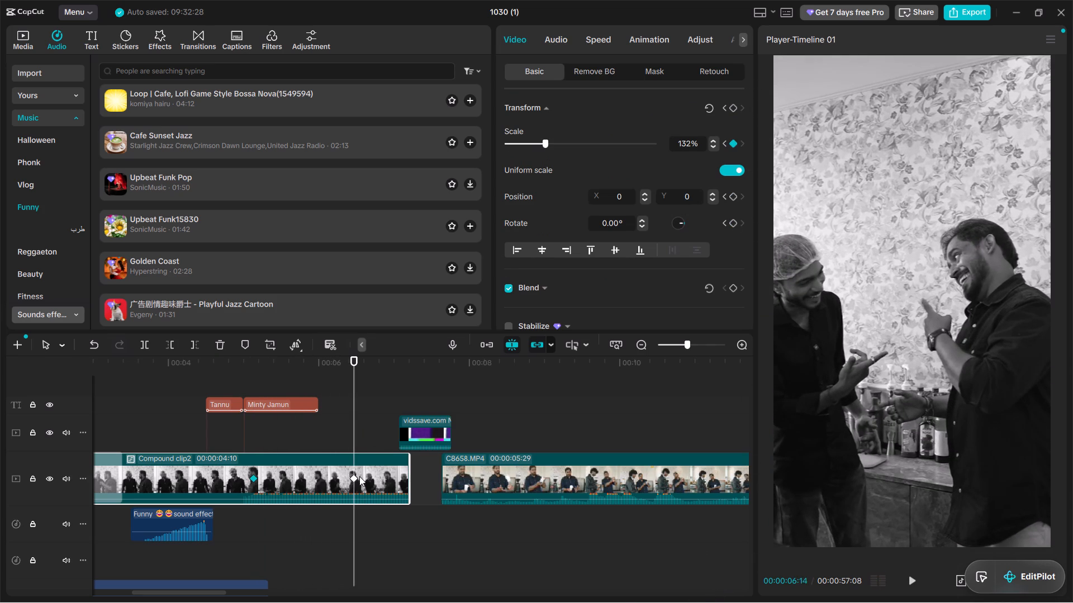
pyautogui.moveTo(352, 474); pyautogui.dragTo(507, 467)
# Play back from the Tannu title through the zoomed Compound clip2 and into the Teddy Cappuccino section.
pyautogui.click(243, 435)
pyautogui.moveTo(236, 434); pyautogui.dragTo(230, 432)
pyautogui.click(217, 427)
pyautogui.press('space')
pyautogui.keyDown('alt'); pyautogui.scroll(3, 335, 440); pyautogui.keyUp('alt')
pyautogui.keyDown('alt'); pyautogui.scroll(-3, 336, 440); pyautogui.keyUp('alt')
pyautogui.keyDown('alt'); pyautogui.scroll(2, 336, 440); pyautogui.keyUp('alt')
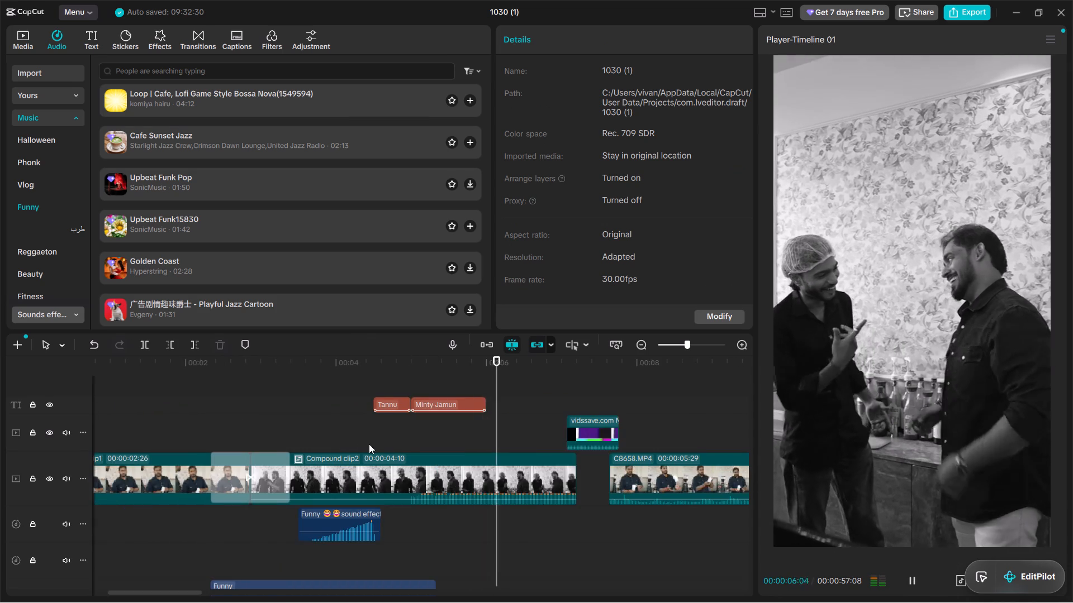
pyautogui.keyDown('alt'); pyautogui.scroll(-2, 384, 444); pyautogui.keyUp('alt')
pyautogui.keyDown('alt'); pyautogui.scroll(3, 435, 452); pyautogui.keyUp('alt')
pyautogui.keyDown('alt'); pyautogui.scroll(-4, 435, 452); pyautogui.keyUp('alt')
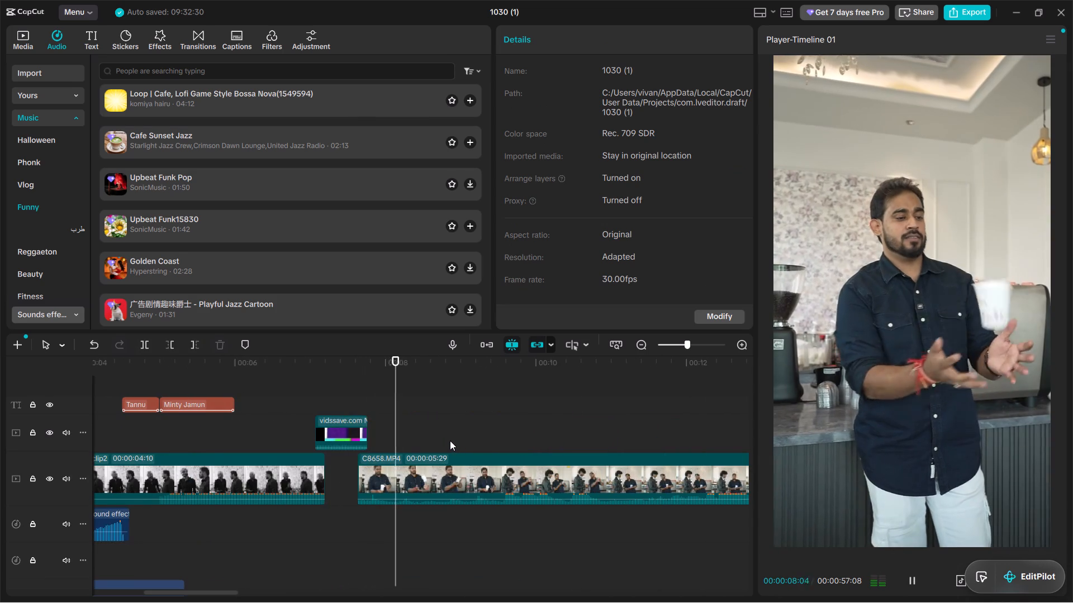
pyautogui.keyDown('alt'); pyautogui.scroll(-3, 450, 441); pyautogui.keyUp('alt')
pyautogui.keyDown('alt'); pyautogui.scroll(2, 450, 441); pyautogui.keyUp('alt')
pyautogui.keyDown('alt'); pyautogui.scroll(-1, 450, 441); pyautogui.keyUp('alt')
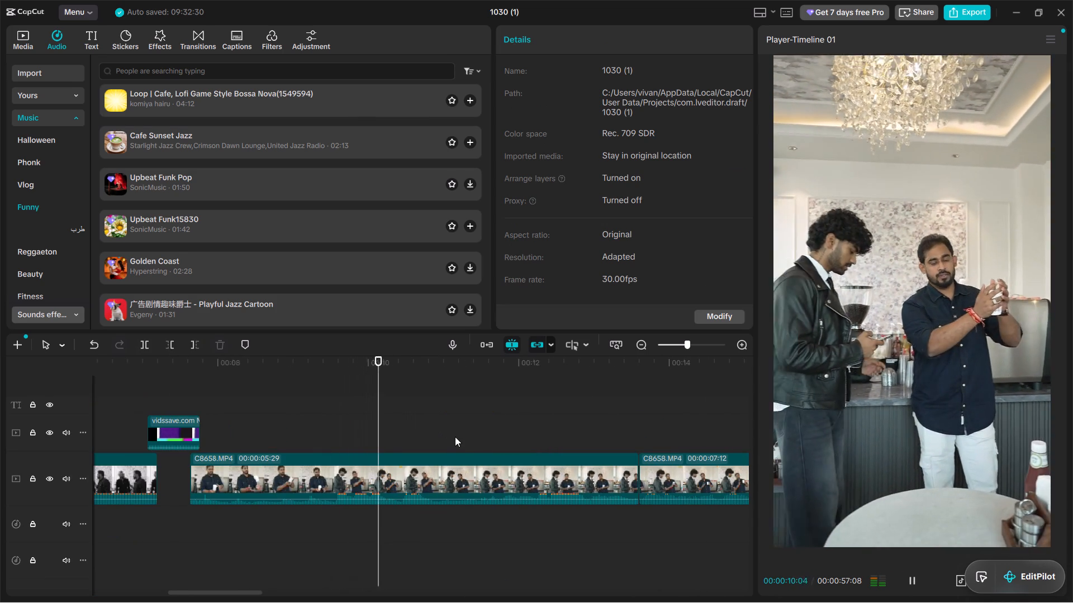
pyautogui.keyDown('alt'); pyautogui.scroll(2, 455, 438); pyautogui.keyUp('alt')
pyautogui.keyDown('alt'); pyautogui.scroll(-2, 455, 438); pyautogui.keyUp('alt')
pyautogui.keyDown('alt'); pyautogui.scroll(3, 455, 438); pyautogui.keyUp('alt')
pyautogui.keyDown('alt'); pyautogui.scroll(-2, 455, 438); pyautogui.keyUp('alt')
pyautogui.keyDown('alt'); pyautogui.scroll(-2, 524, 432); pyautogui.keyUp('alt')
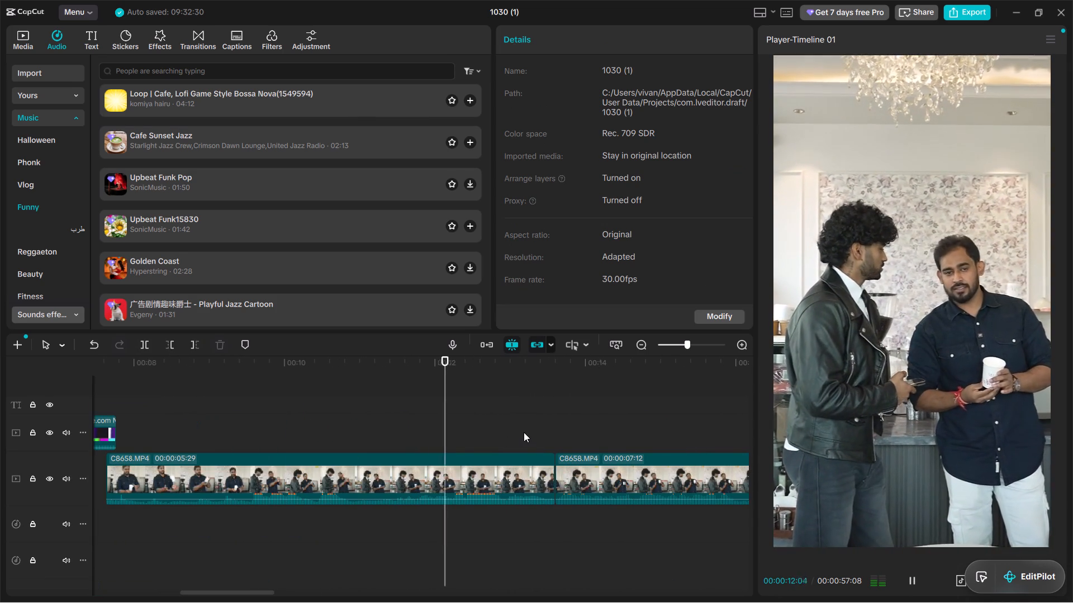
pyautogui.keyDown('alt'); pyautogui.scroll(-1, 542, 427); pyautogui.keyUp('alt')
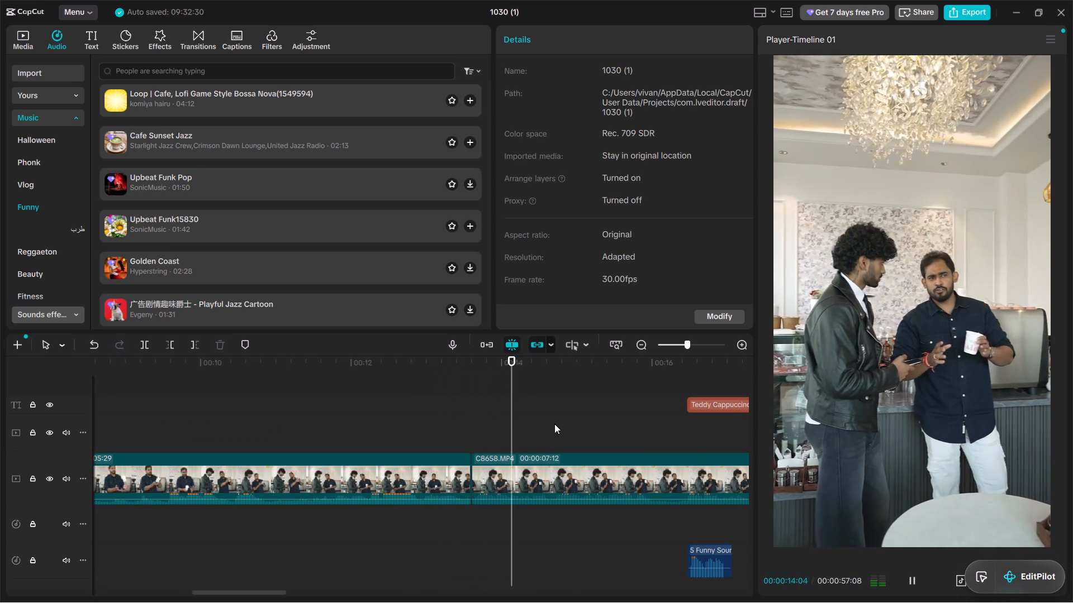
pyautogui.keyDown('alt'); pyautogui.scroll(-3, 554, 424); pyautogui.keyUp('alt')
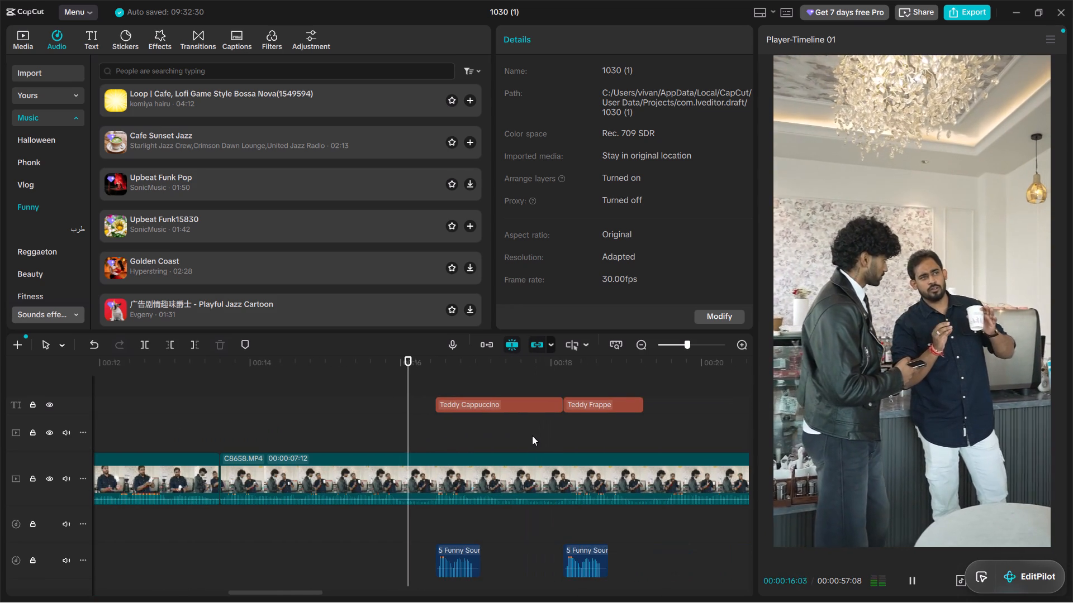
pyautogui.keyDown('alt'); pyautogui.scroll(2, 400, 426); pyautogui.keyUp('alt')
pyautogui.press('space')
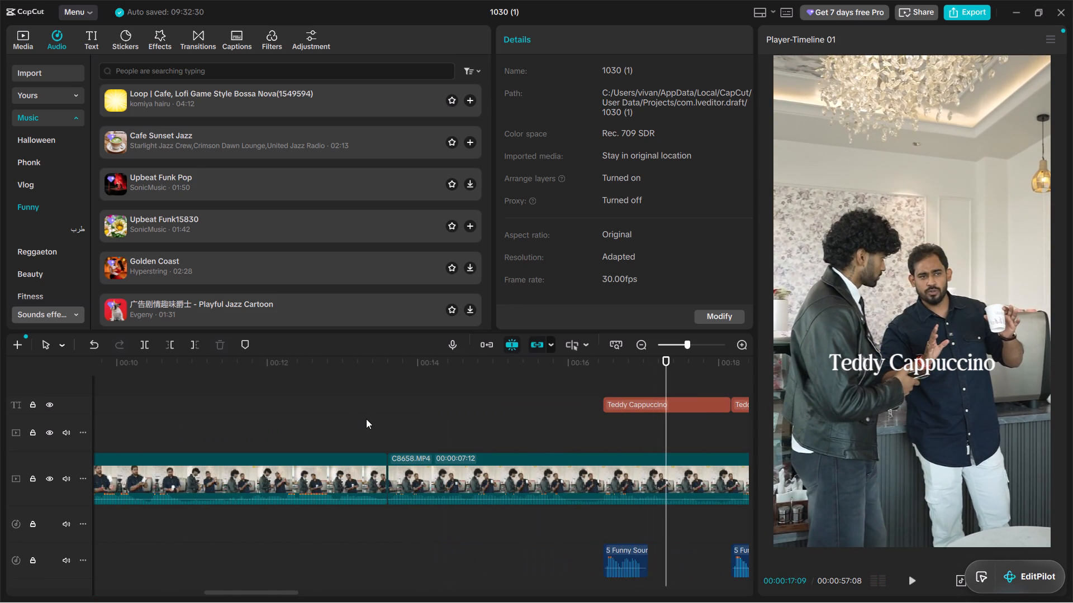
# Continue reviewing playback from the Teddy Cappuccino title to the C8667 section at about 00:00:33:21.
pyautogui.keyDown('alt'); pyautogui.scroll(-3, 505, 429); pyautogui.keyUp('alt')
pyautogui.press('space')
pyautogui.keyDown('alt'); pyautogui.scroll(-3, 496, 430); pyautogui.keyUp('alt')
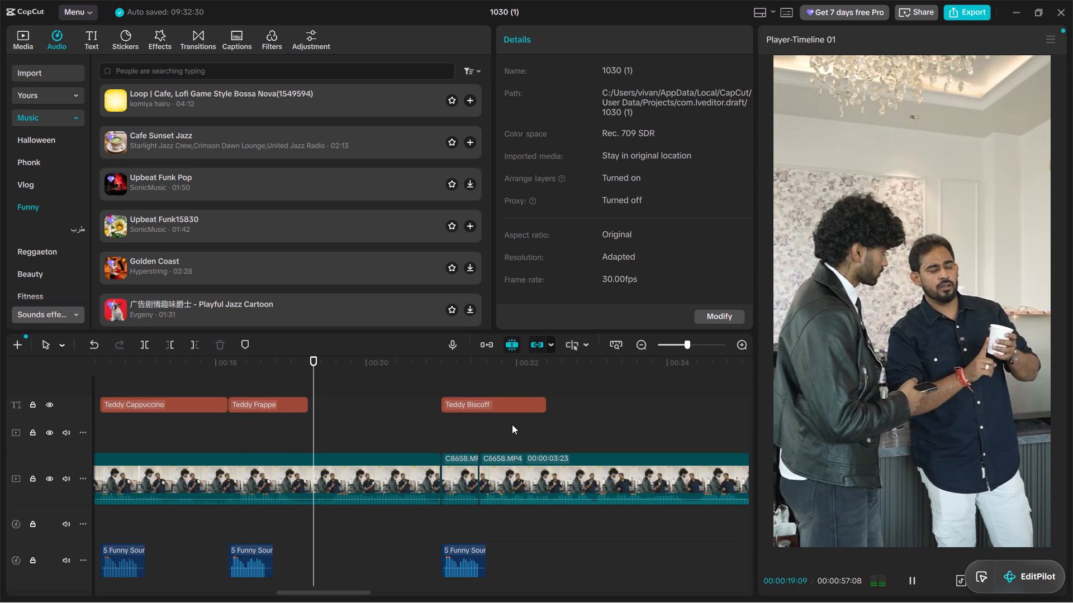
pyautogui.keyDown('alt'); pyautogui.scroll(-1, 512, 424); pyautogui.keyUp('alt')
pyautogui.keyDown('alt'); pyautogui.scroll(2, 512, 424); pyautogui.keyUp('alt')
pyautogui.keyDown('alt'); pyautogui.scroll(-5, 512, 424); pyautogui.keyUp('alt')
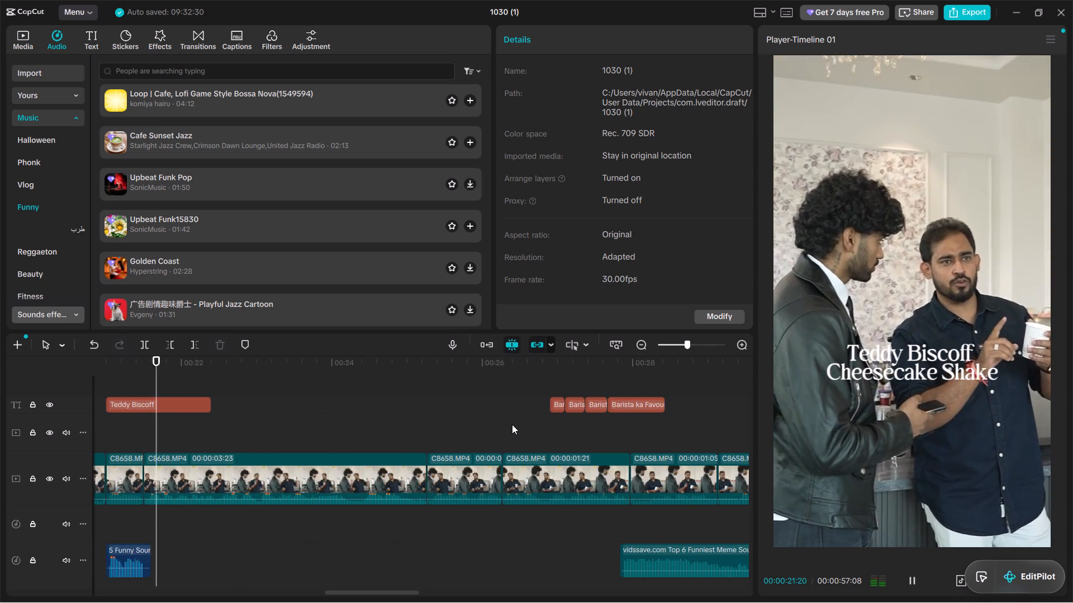
pyautogui.keyDown('alt'); pyautogui.scroll(4, 512, 424); pyautogui.keyUp('alt')
pyautogui.keyDown('alt'); pyautogui.scroll(-3, 508, 419); pyautogui.keyUp('alt')
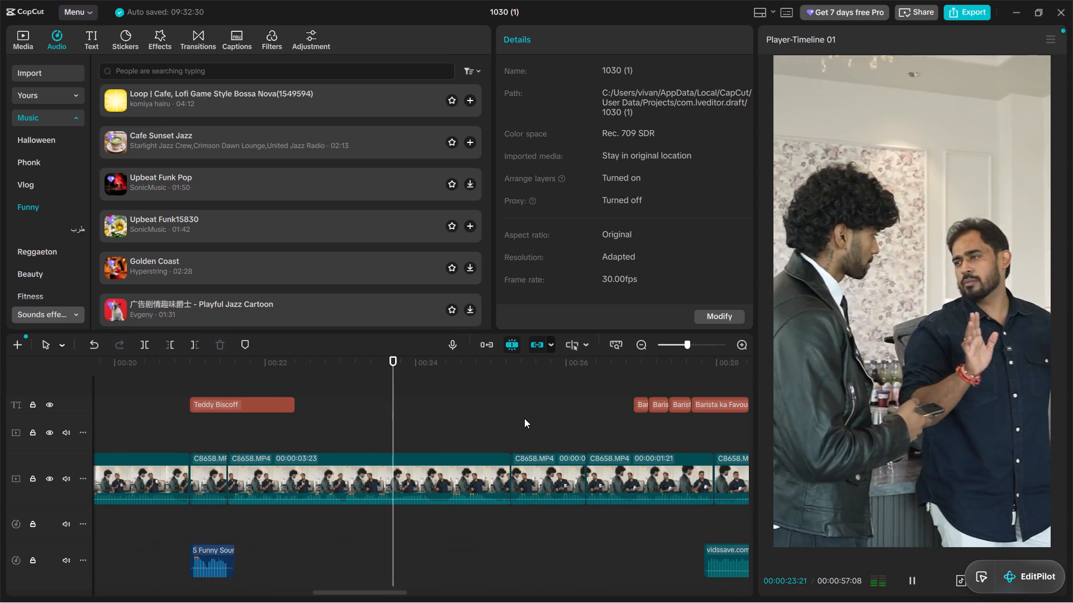
pyautogui.keyDown('alt'); pyautogui.scroll(-2, 524, 418); pyautogui.keyUp('alt')
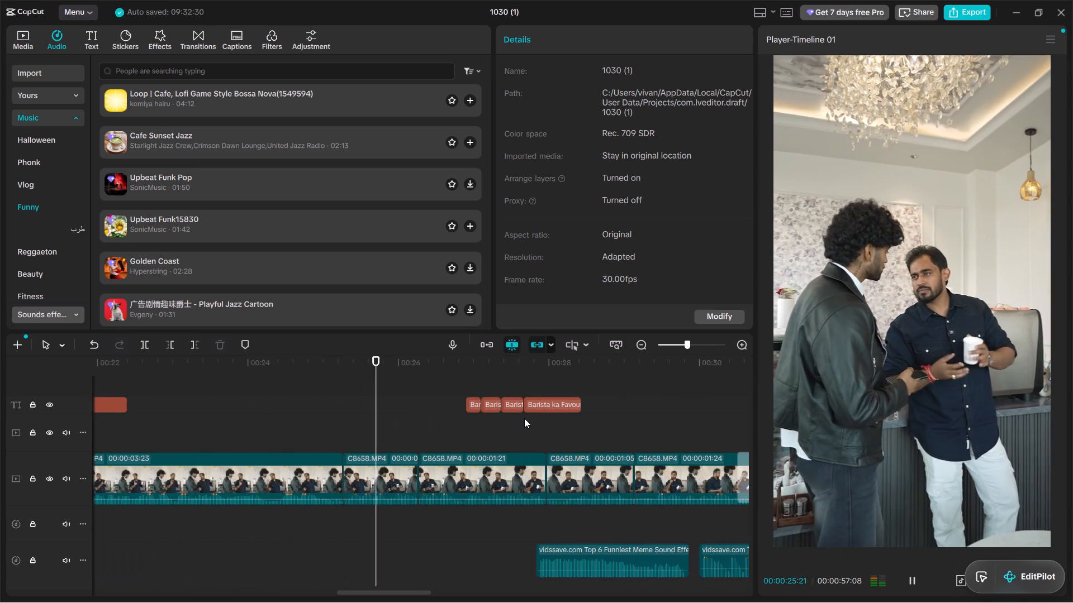
pyautogui.keyDown('alt'); pyautogui.scroll(-1, 524, 418); pyautogui.keyUp('alt')
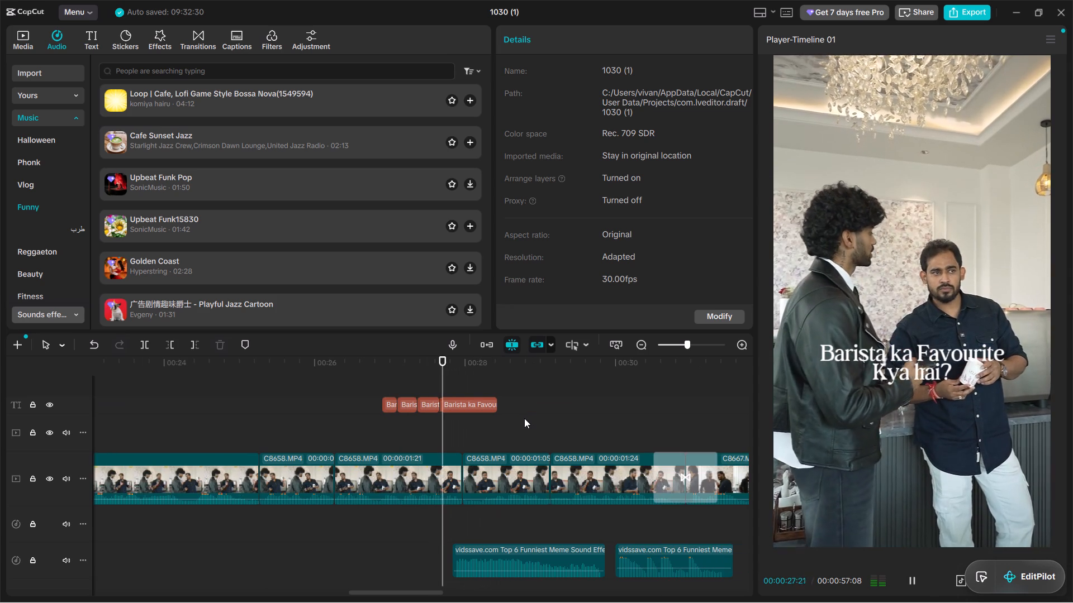
pyautogui.keyDown('alt'); pyautogui.scroll(-3, 418, 434); pyautogui.keyUp('alt')
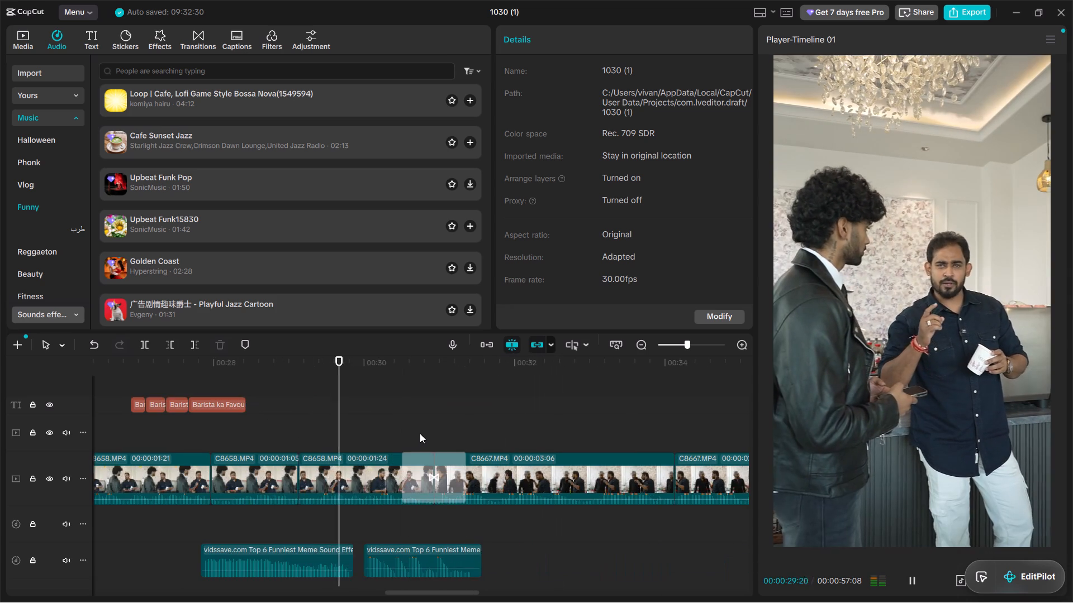
pyautogui.keyDown('alt'); pyautogui.scroll(2, 421, 433); pyautogui.keyUp('alt')
pyautogui.keyDown('alt'); pyautogui.scroll(-4, 421, 433); pyautogui.keyUp('alt')
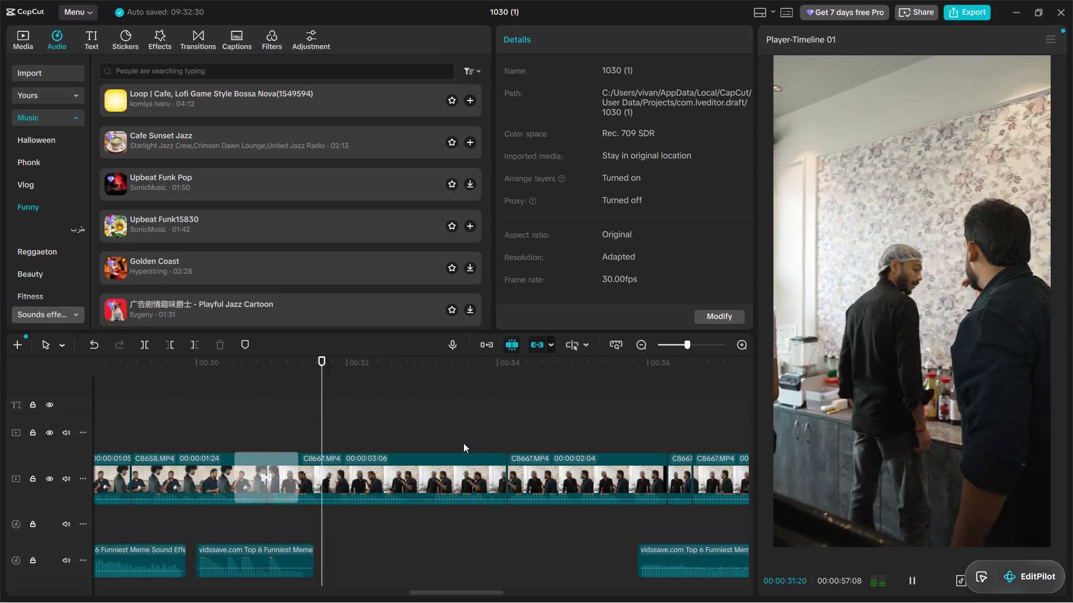
pyautogui.keyDown('alt'); pyautogui.scroll(-2, 464, 443); pyautogui.keyUp('alt')
pyautogui.keyDown('alt'); pyautogui.scroll(1, 465, 443); pyautogui.keyUp('alt')
pyautogui.keyDown('alt'); pyautogui.scroll(-2, 466, 443); pyautogui.keyUp('alt')
pyautogui.keyDown('alt'); pyautogui.scroll(3, 532, 447); pyautogui.keyUp('alt')
pyautogui.keyDown('alt'); pyautogui.scroll(-2, 532, 447); pyautogui.keyUp('alt')
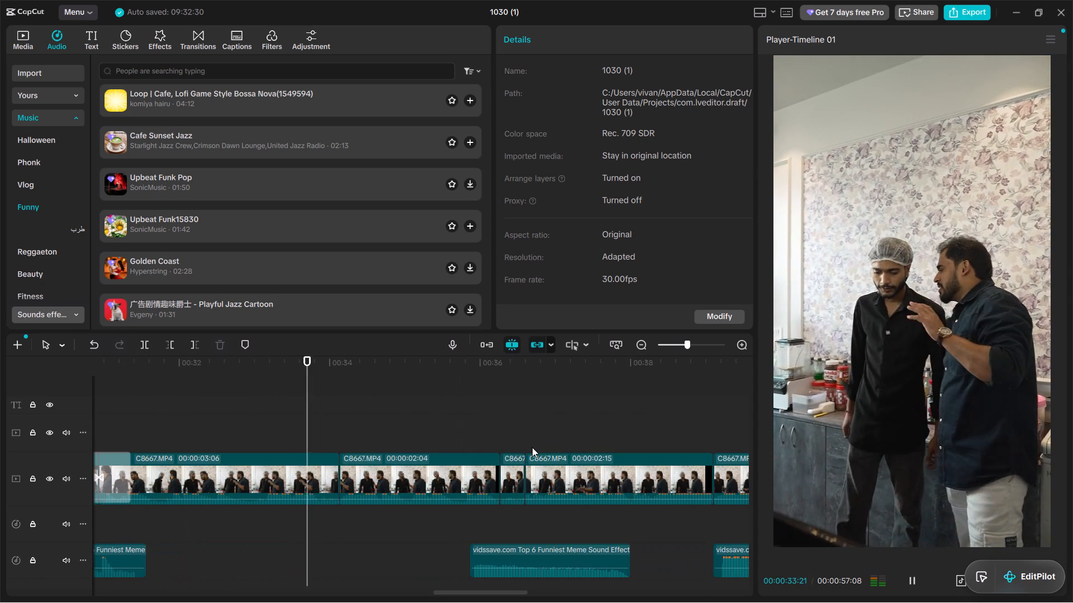
pyautogui.press('space')
# Split the first C8667 clip after the transition at 00:00:31:24 and scale the part after the cut to 133%.
pyautogui.click(158, 426)
pyautogui.moveTo(153, 423); pyautogui.dragTo(141, 419)
pyautogui.click(110, 413)
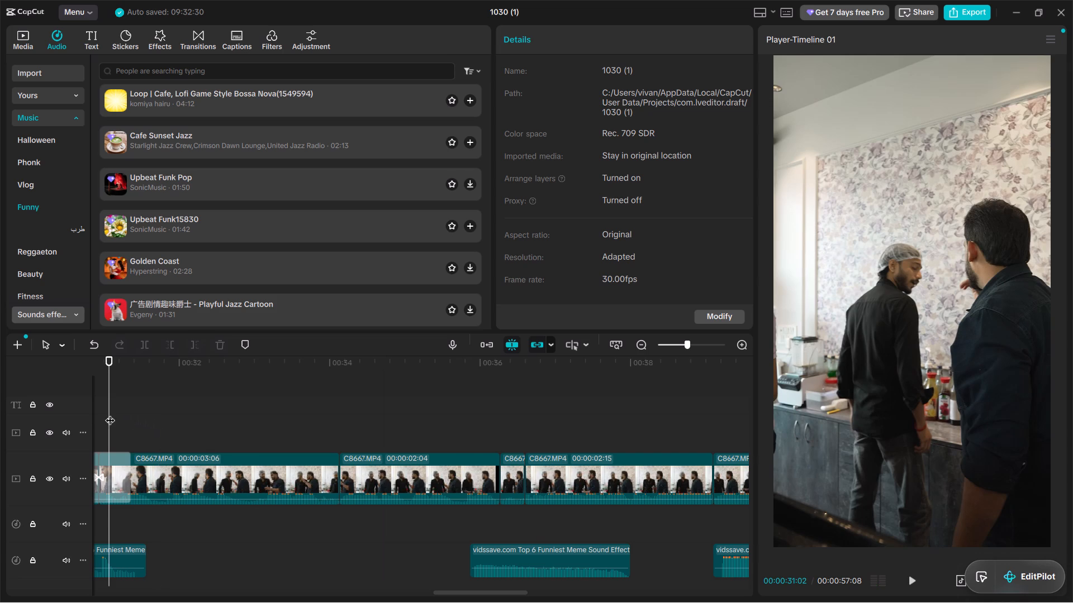
pyautogui.keyDown('alt'); pyautogui.scroll(2, 208, 439); pyautogui.keyUp('alt')
pyautogui.press('space')
pyautogui.press('space')
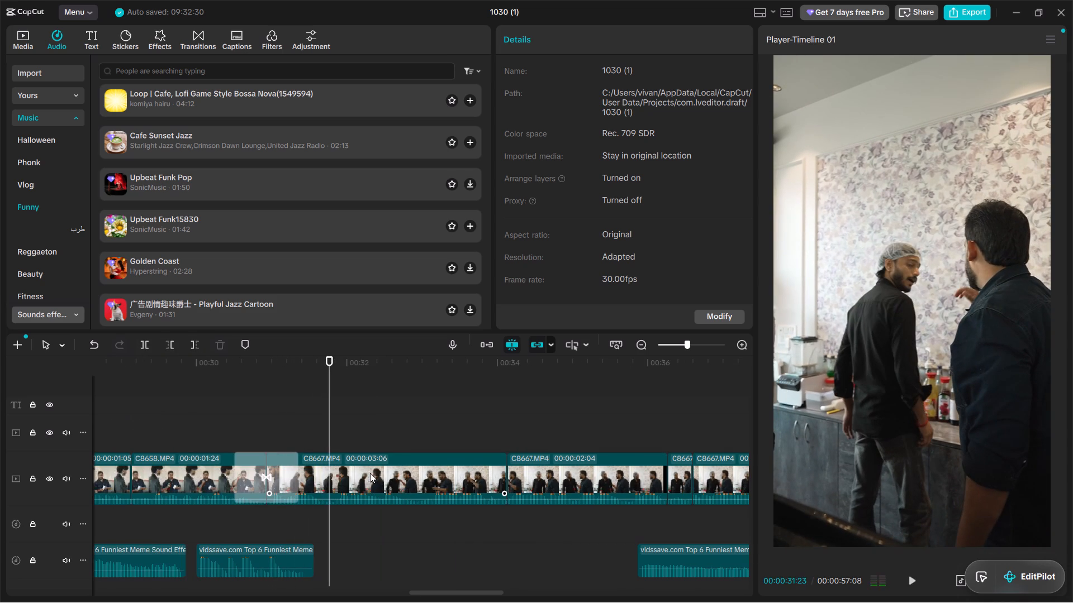
pyautogui.doubleClick(270, 419)
pyautogui.click(344, 469)
pyautogui.press('space')
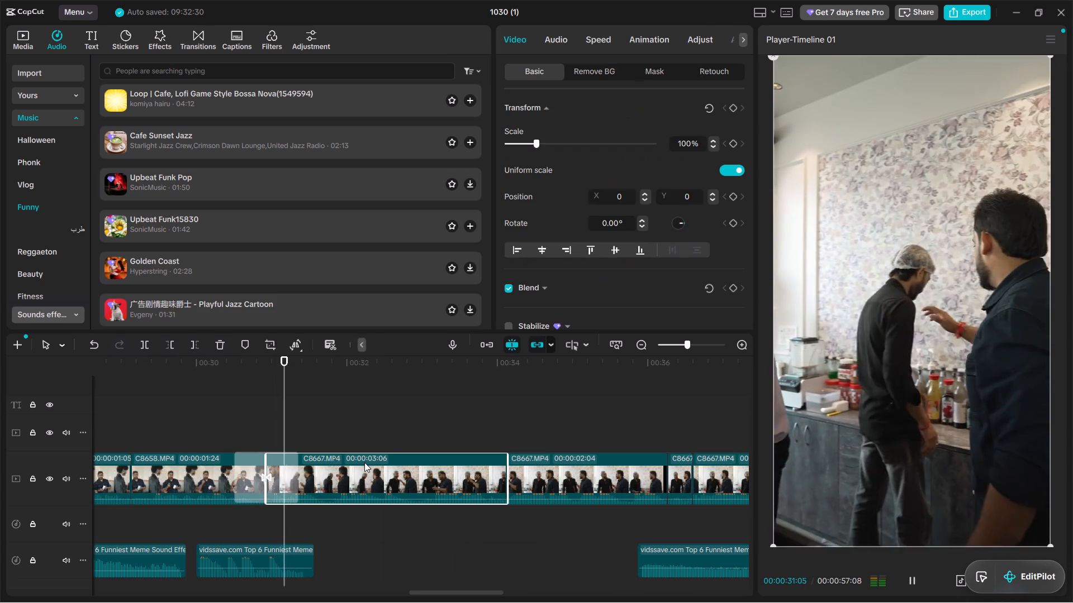
pyautogui.press('space')
pyautogui.hotkey('ctrl', 'b')
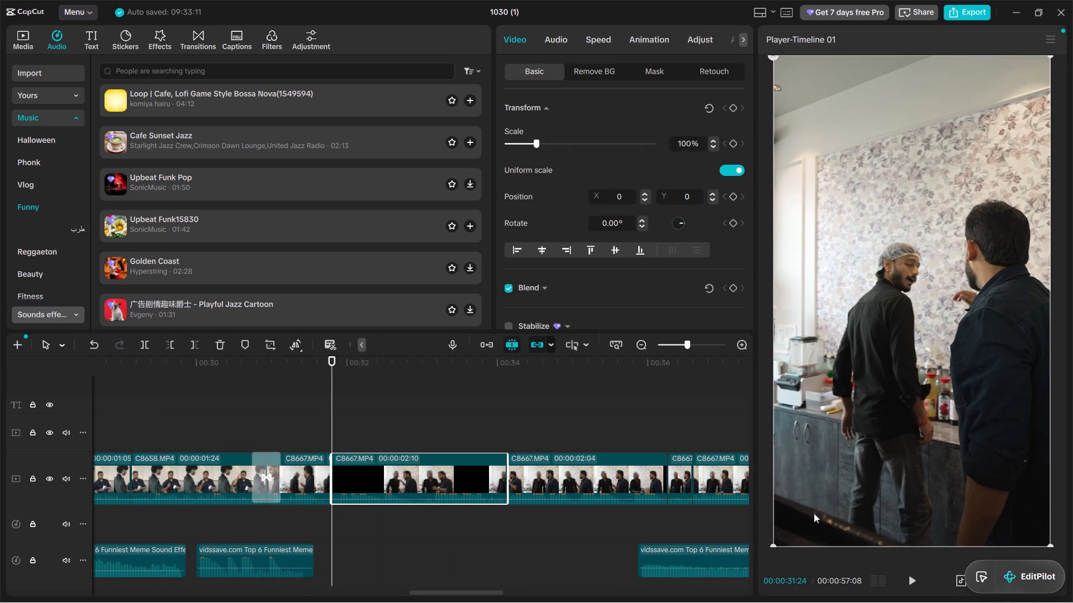
pyautogui.moveTo(772, 544); pyautogui.dragTo(633, 602)
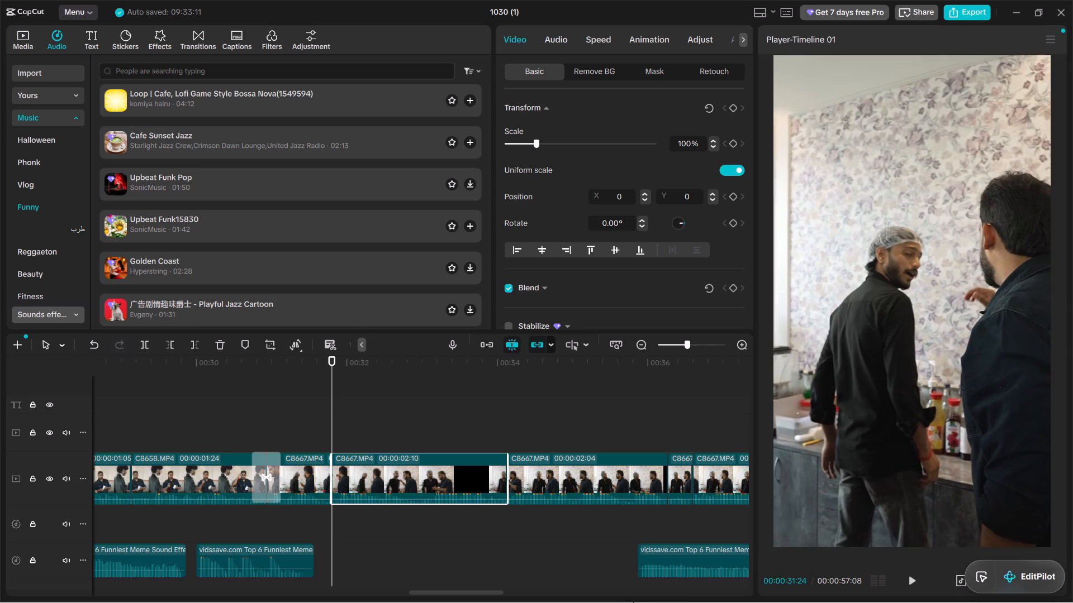
pyautogui.moveTo(633, 602); pyautogui.dragTo(609, 602)
# Split the enlarged C8667 clip at 00:00:32:14, scale the part after the cut to 100%, and play it back.
pyautogui.press('space')
pyautogui.press('space')
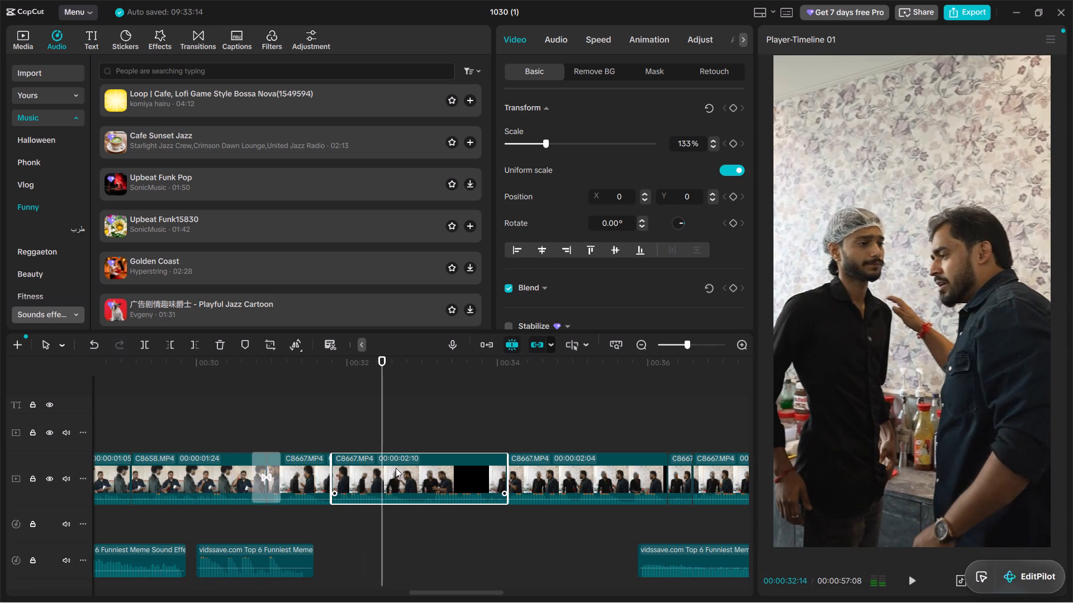
pyautogui.hotkey('ctrl', 'b')
pyautogui.keyDown('ctrl'); pyautogui.scroll(-3, 911, 381); pyautogui.keyUp('ctrl')
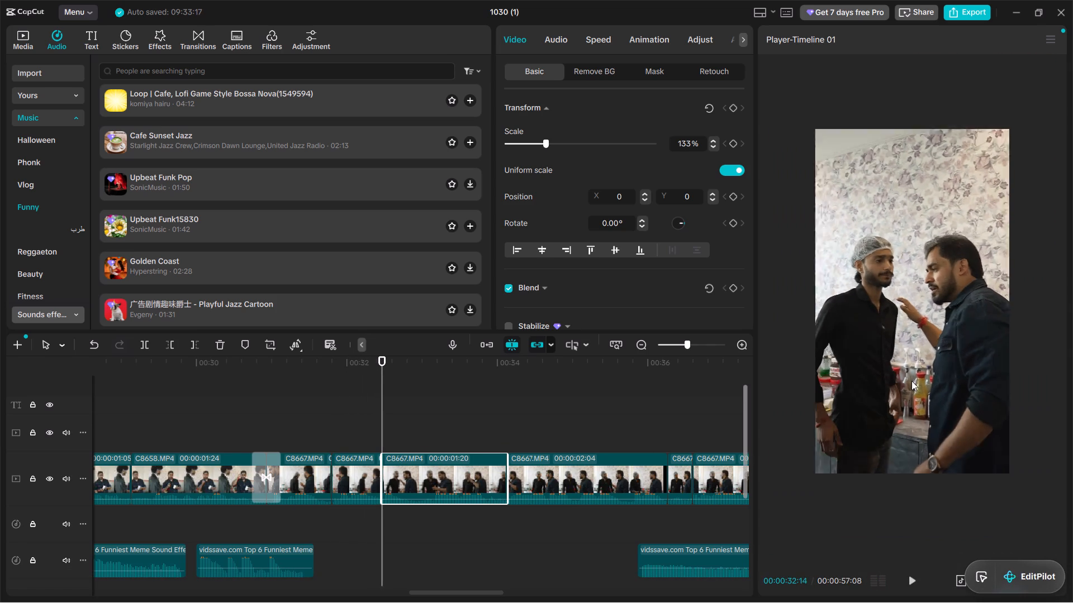
pyautogui.keyDown('ctrl'); pyautogui.scroll(-2, 911, 381); pyautogui.keyUp('ctrl')
pyautogui.moveTo(822, 466); pyautogui.dragTo(849, 415)
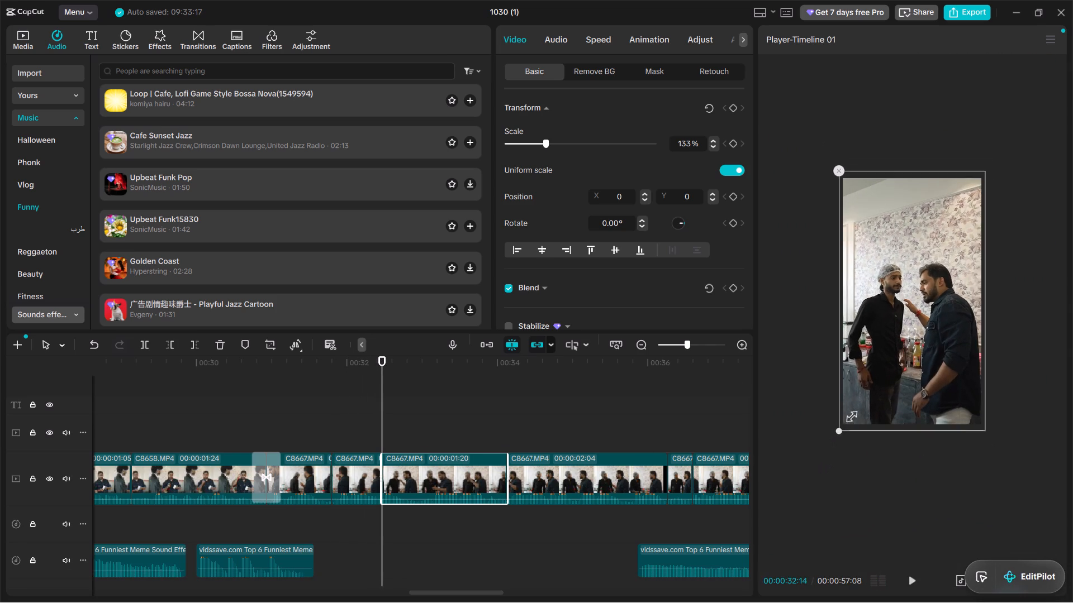
pyautogui.moveTo(849, 415); pyautogui.dragTo(851, 411)
pyautogui.keyDown('ctrl'); pyautogui.scroll(2, 872, 360); pyautogui.keyUp('ctrl')
pyautogui.press('space')
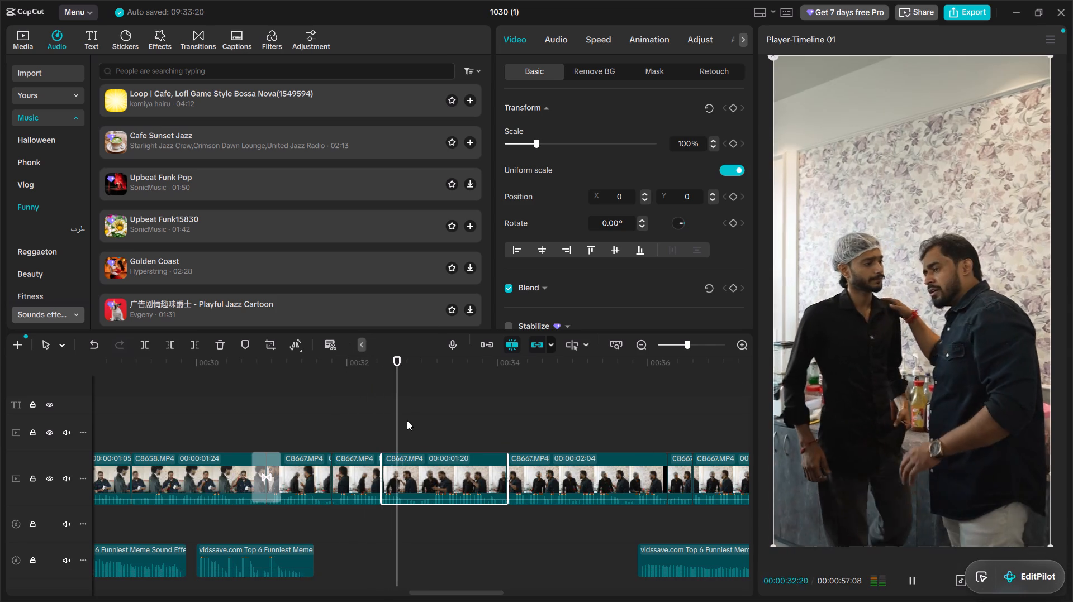
# Replay the enlarged and restored C8667 clips from about 00:00:31 to 00:00:33:16.
pyautogui.press('space')
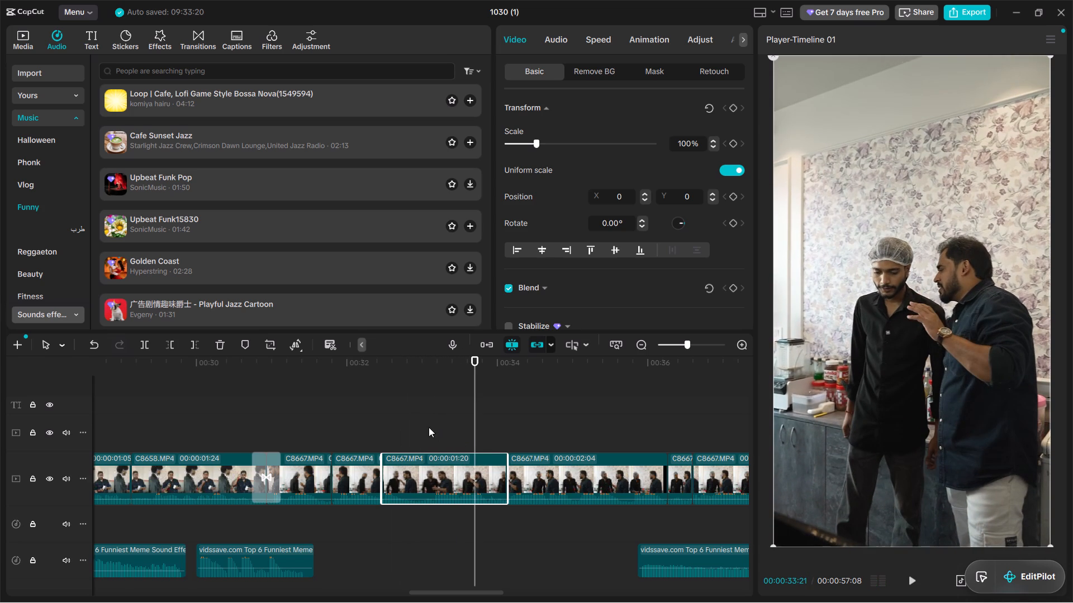
pyautogui.click(213, 410)
pyautogui.click(279, 419)
pyautogui.press('space')
pyautogui.keyDown('alt'); pyautogui.scroll(3, 333, 427); pyautogui.keyUp('alt')
pyautogui.keyDown('alt'); pyautogui.scroll(-4, 348, 427); pyautogui.keyUp('alt')
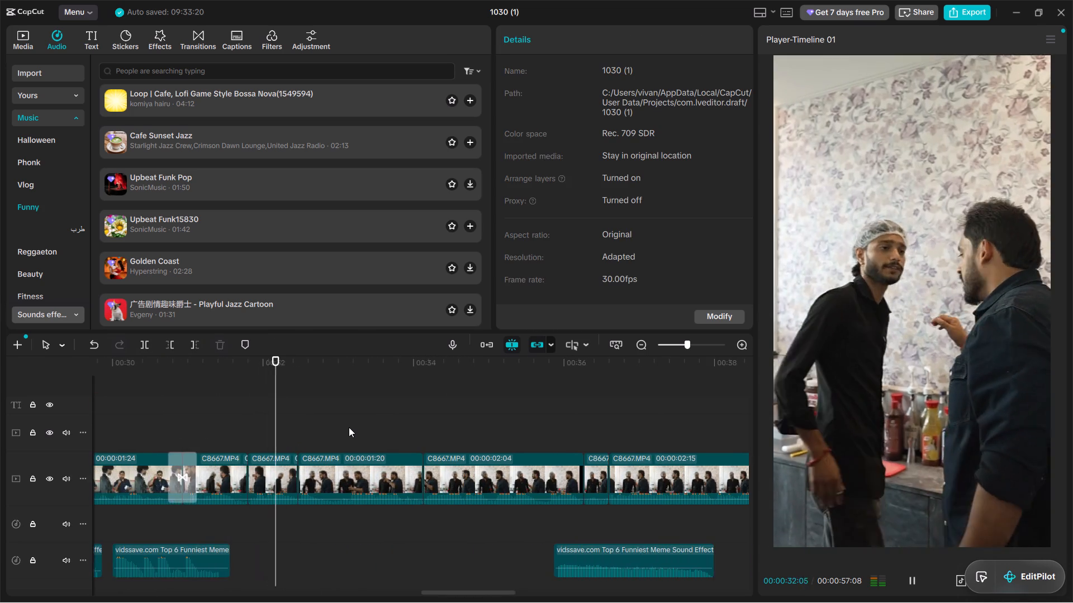
pyautogui.keyDown('alt'); pyautogui.scroll(2, 351, 427); pyautogui.keyUp('alt')
pyautogui.press('space')
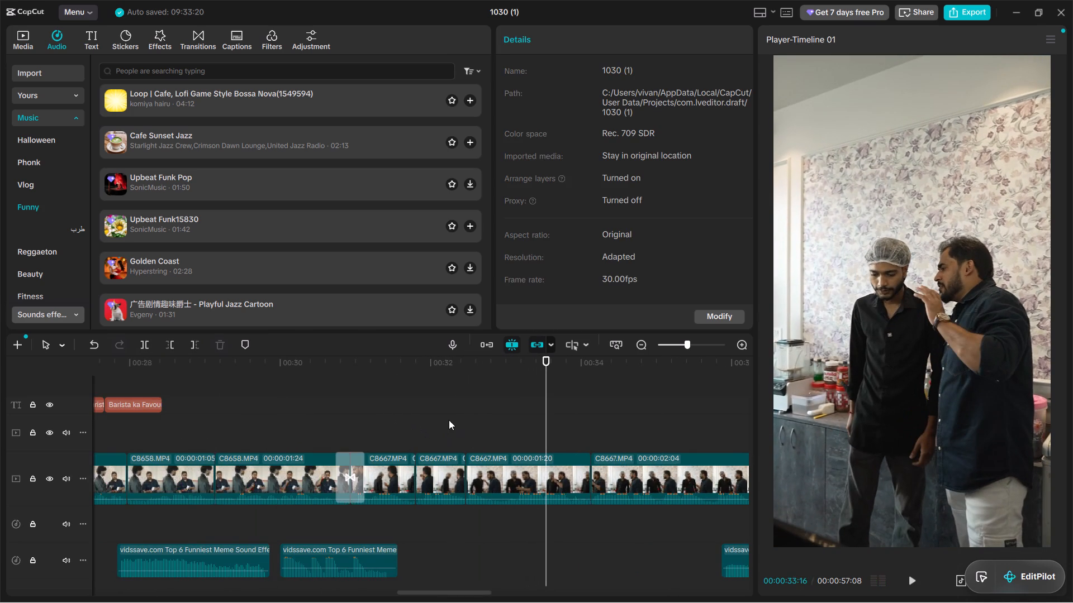
# Preview the Lined Noise and Vintage Strobe video effects on the C8667 footage at 00:00:31:24.
pyautogui.click(449, 420)
pyautogui.click(444, 470)
pyautogui.click(417, 431)
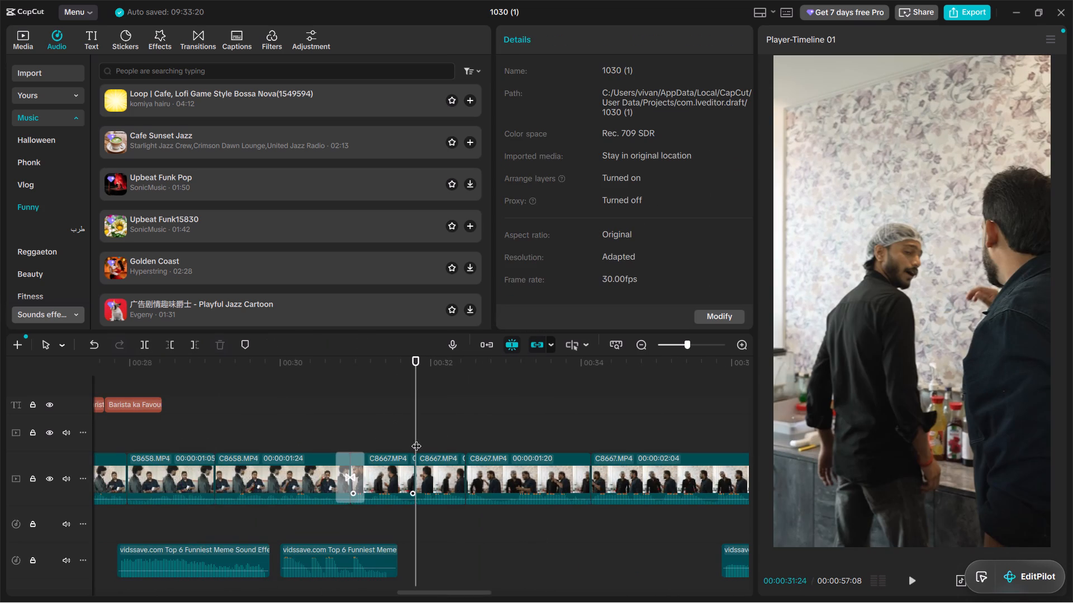
pyautogui.click(161, 34)
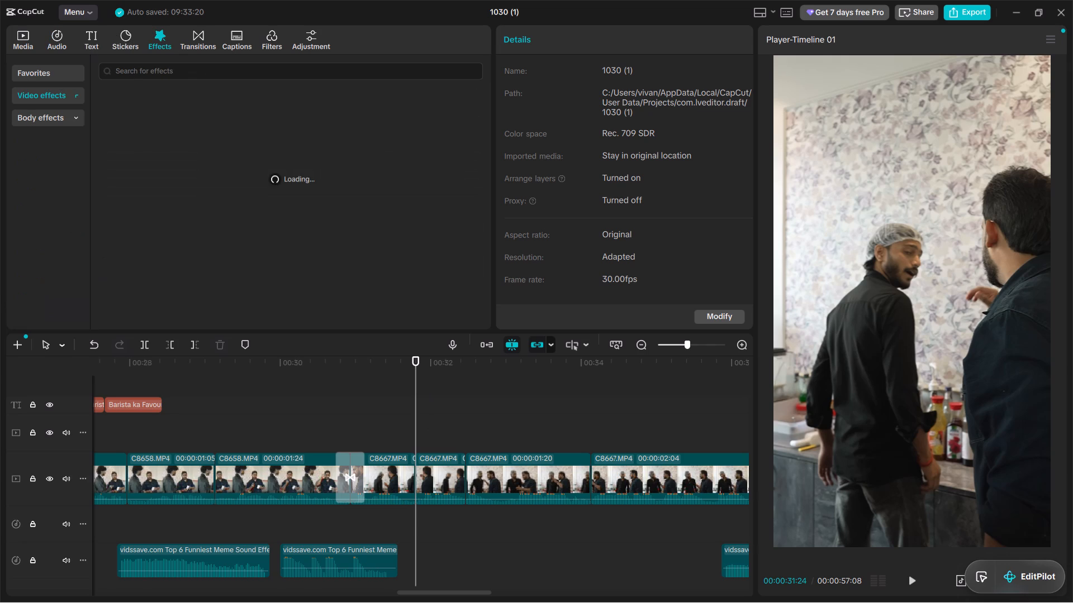
pyautogui.click(189, 70)
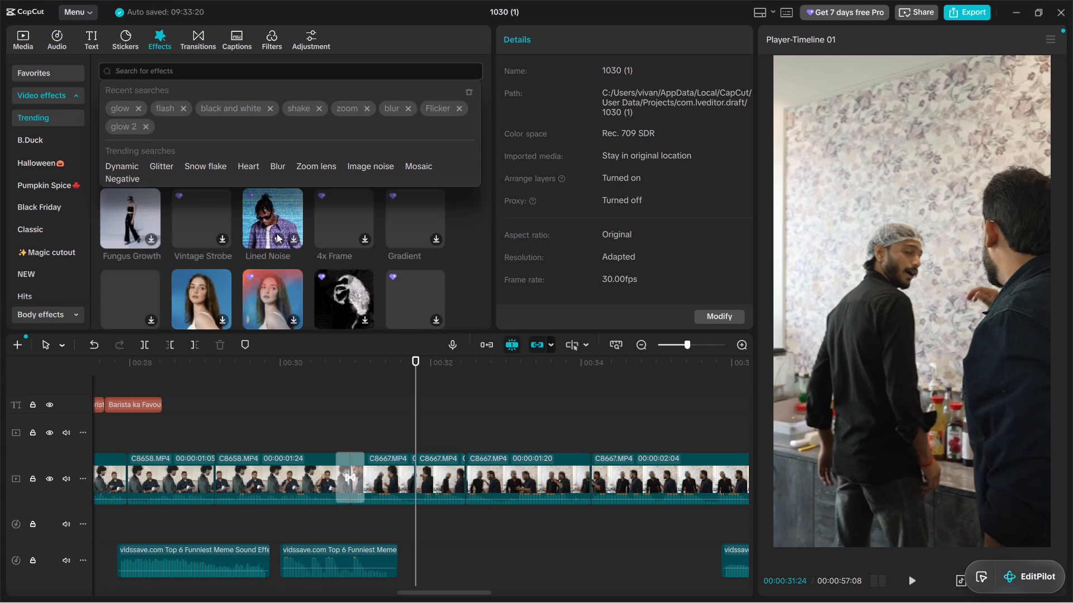
pyautogui.moveTo(277, 233); pyautogui.dragTo(276, 227)
pyautogui.click(277, 217)
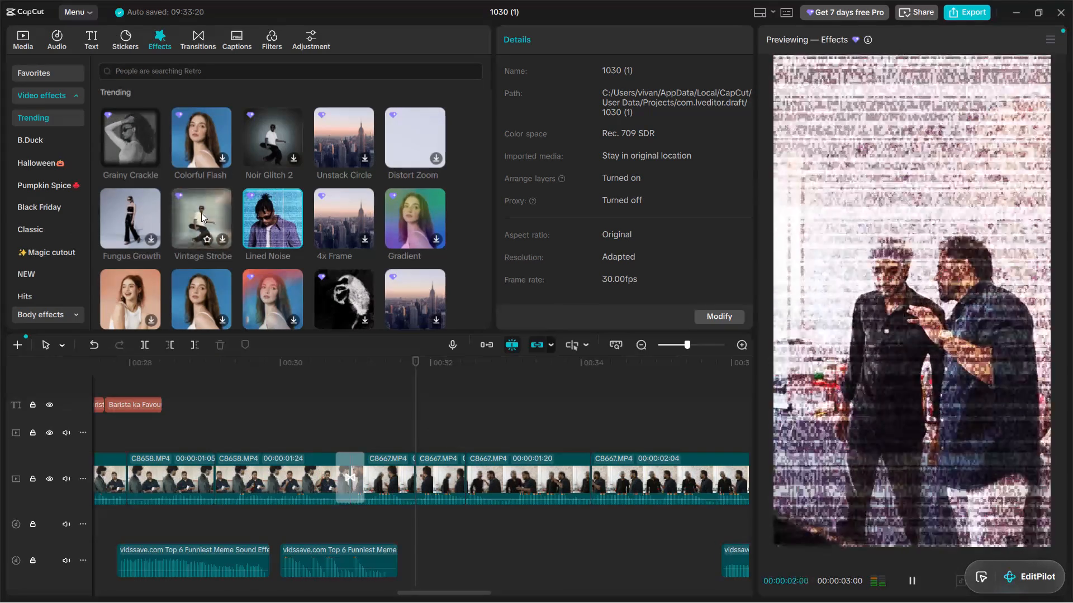
pyautogui.click(198, 208)
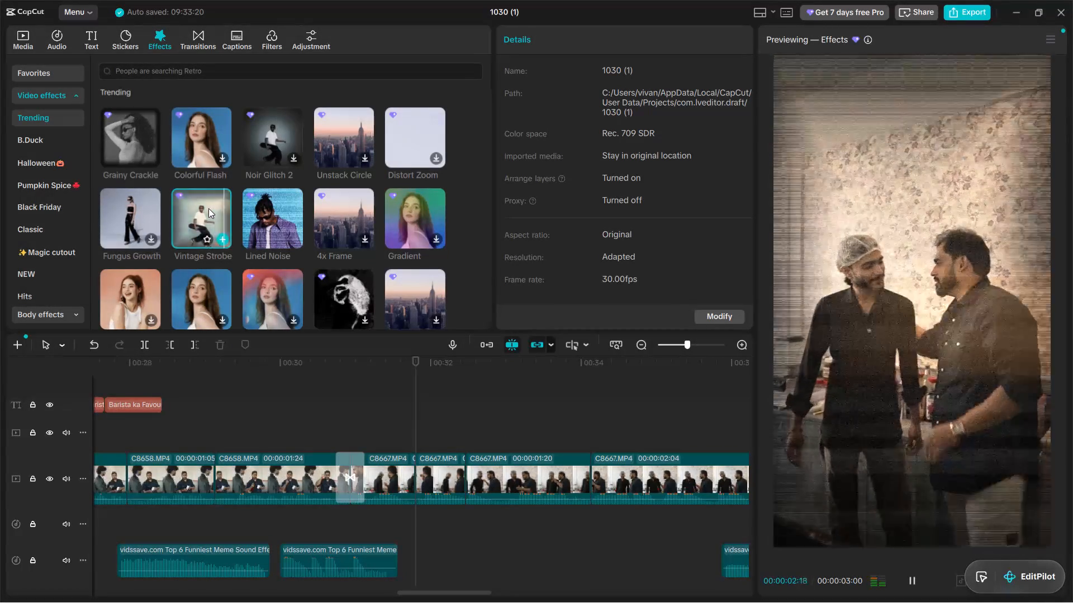
# Preview the trending effects Vintage Strobe, Lined Noise, 4x Frame, Gradient, Noir Glitch 2 and Grainy Crackle on Compound clip2 at 00:00:04:00.
pyautogui.click(255, 386)
pyautogui.moveTo(255, 385); pyautogui.dragTo(0, 384)
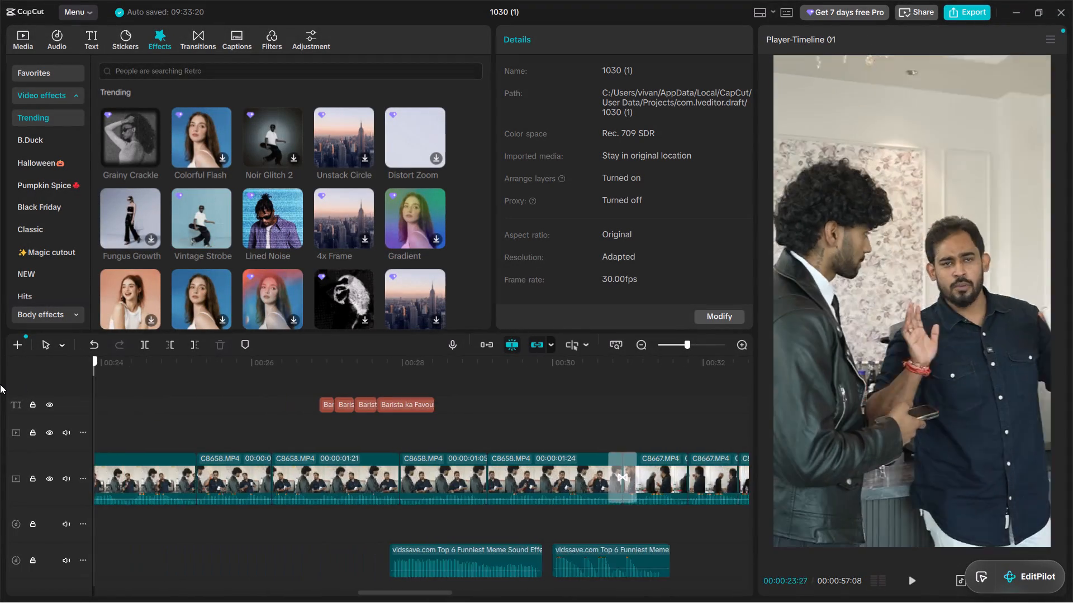
pyautogui.moveTo(0, 384); pyautogui.dragTo(298, 389)
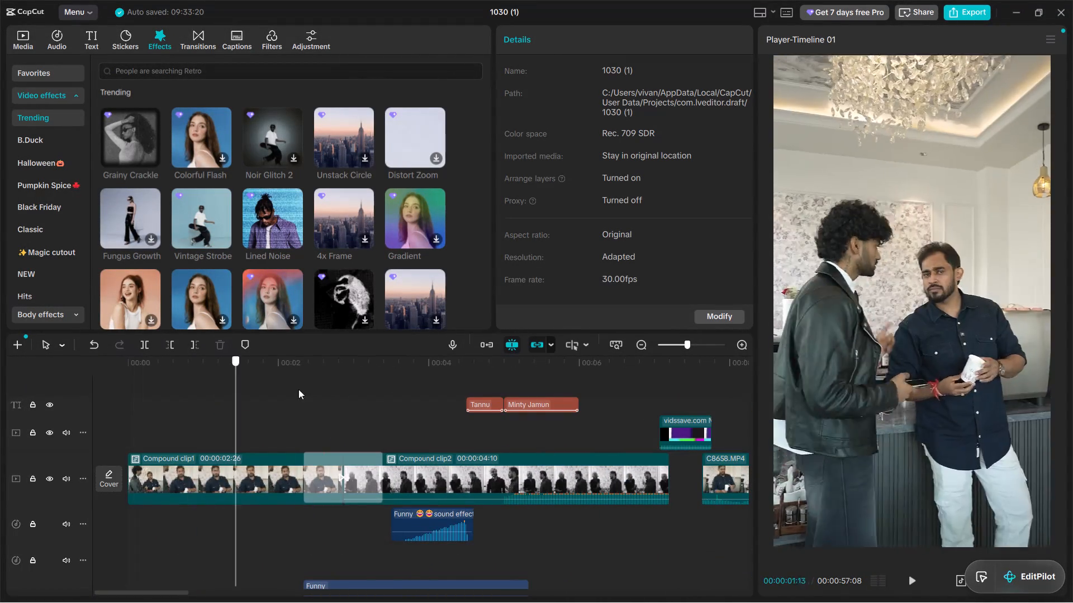
pyautogui.moveTo(298, 389); pyautogui.dragTo(428, 365)
pyautogui.click(219, 218)
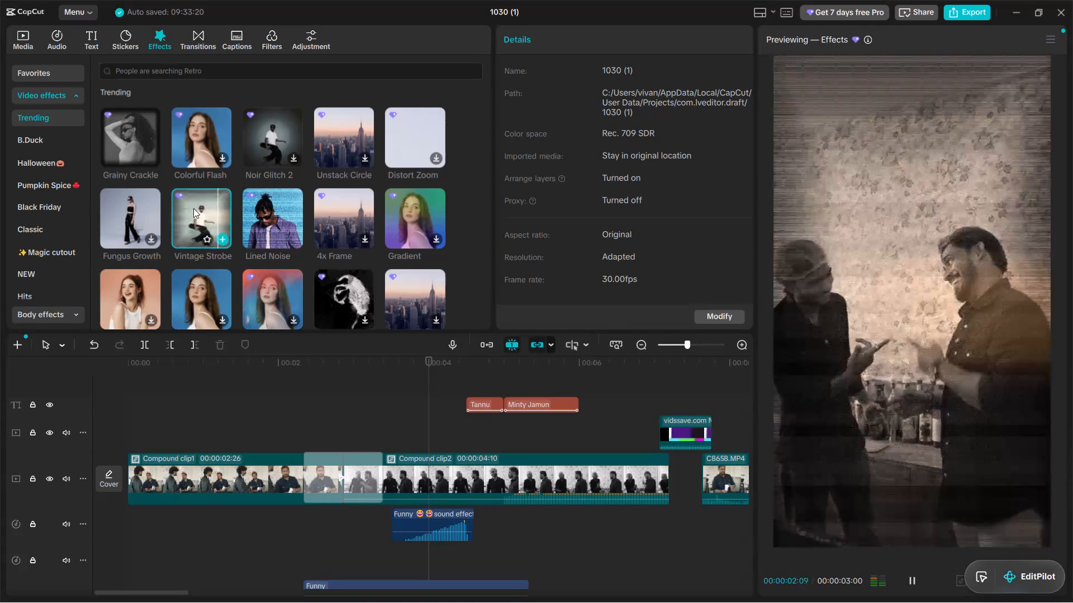
pyautogui.click(260, 204)
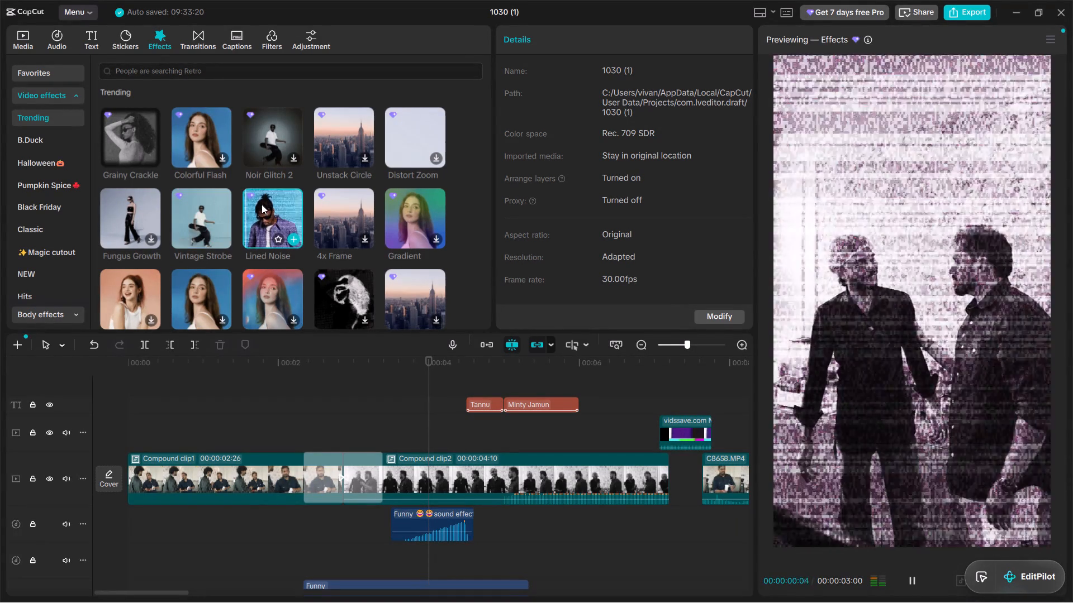
pyautogui.click(338, 218)
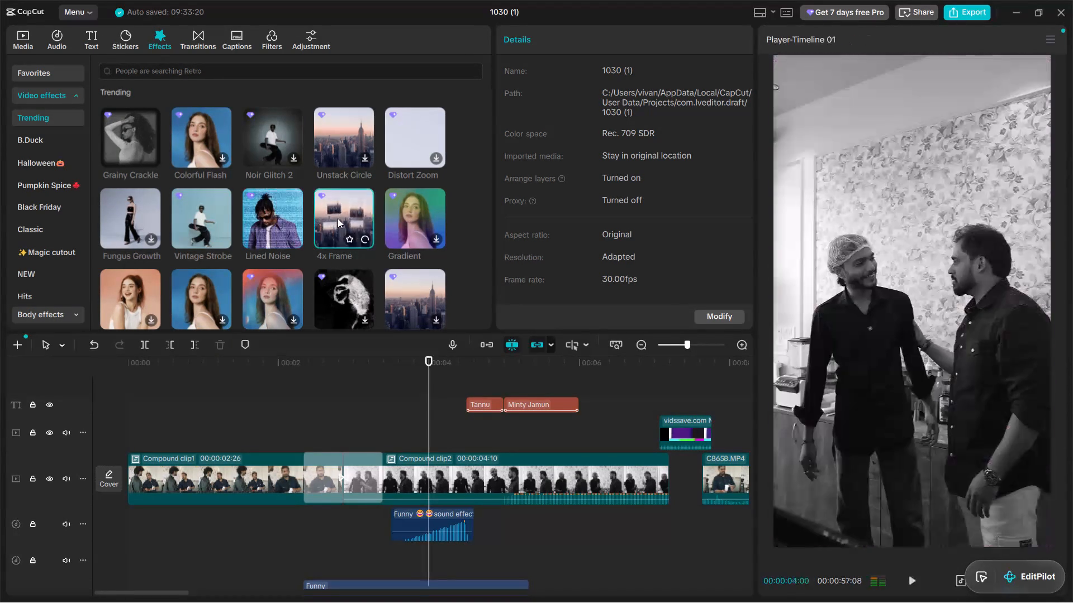
pyautogui.click(416, 213)
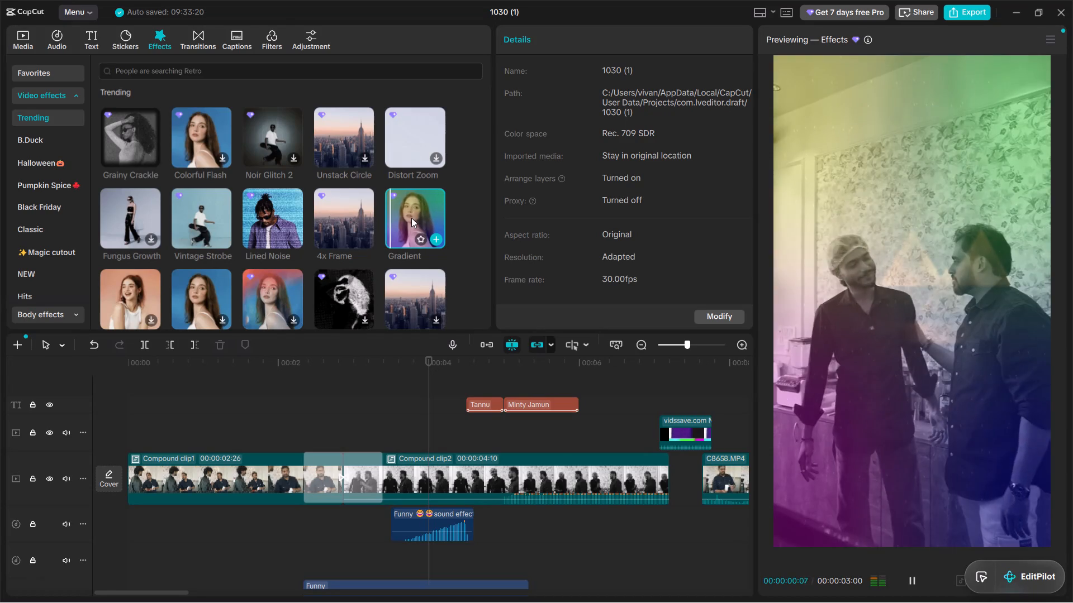
pyautogui.click(244, 133)
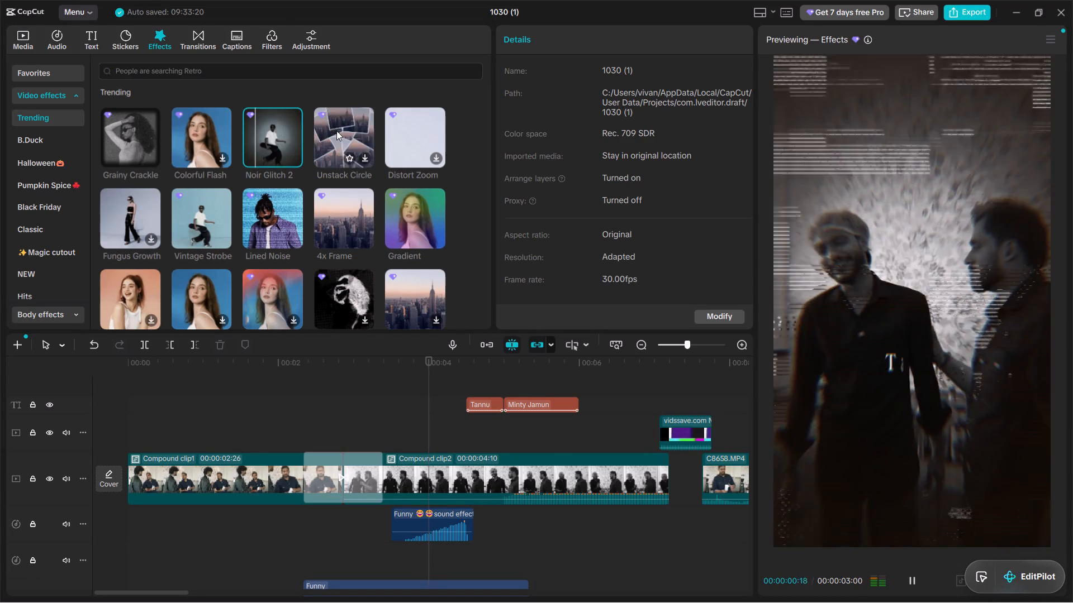
pyautogui.click(139, 117)
pyautogui.scroll(-1, 143, 136)
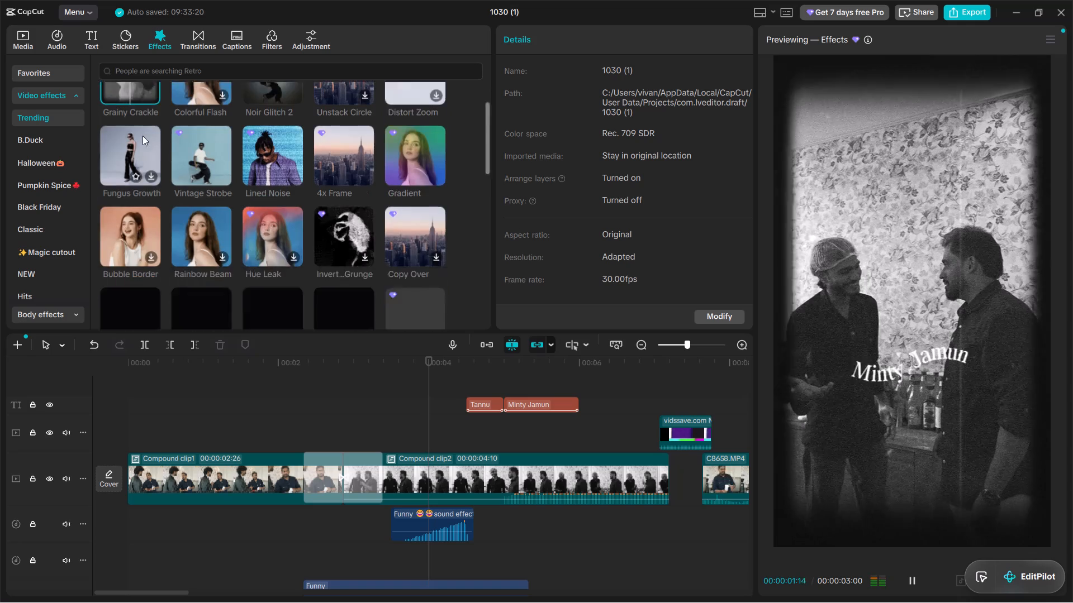
pyautogui.scroll(-1, 143, 136)
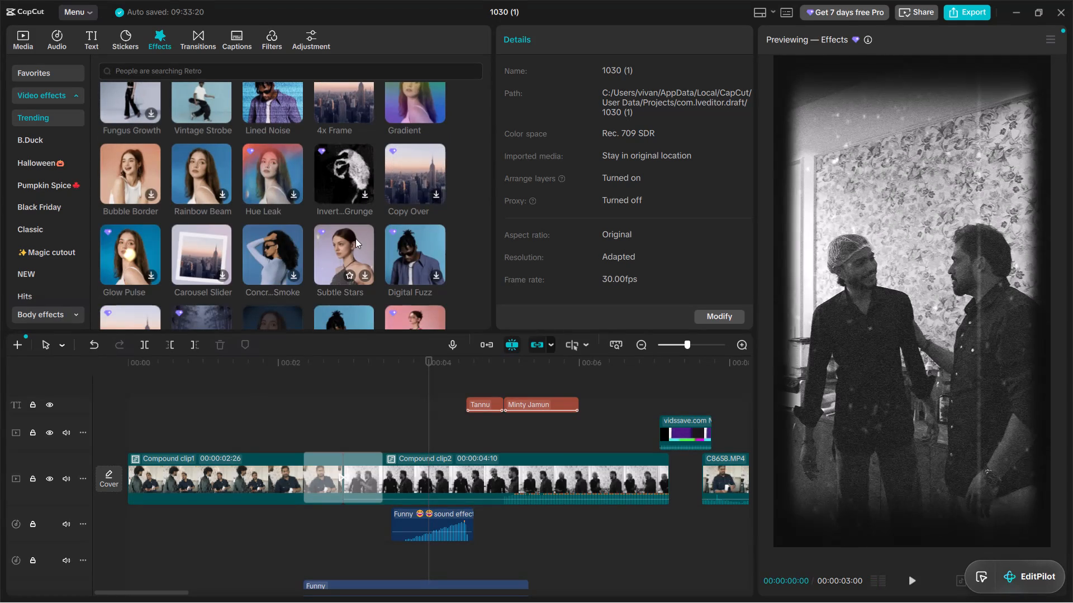
# Search video effects for "retro" and preview Retro Cinema, Vintage Noise, Retro Flicker and Retro DV on Compound clip2.
pyautogui.click(184, 66)
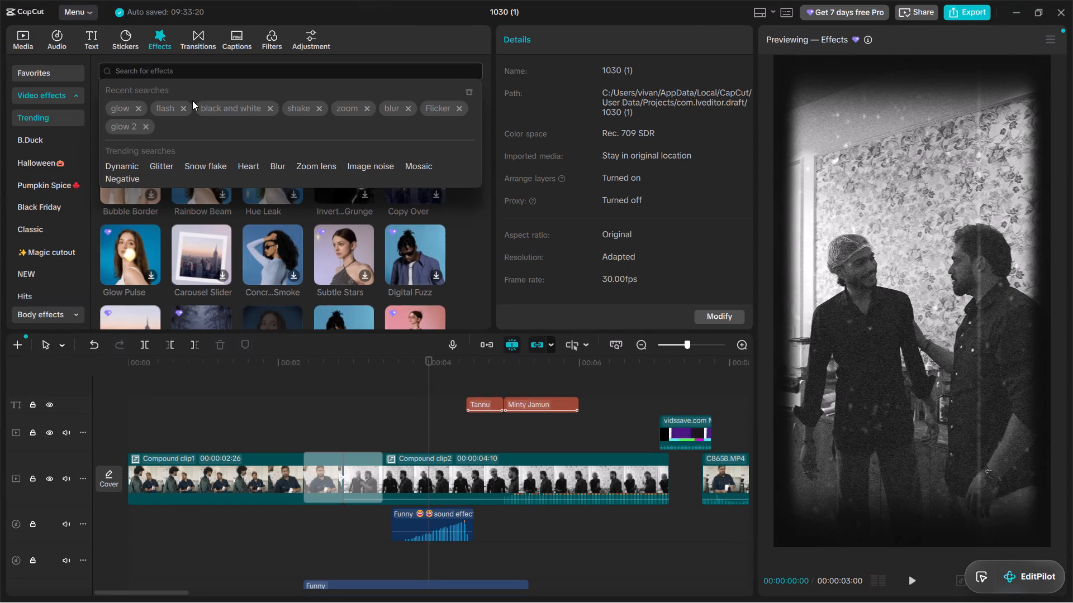
pyautogui.write('re')
pyautogui.press('t')
pyautogui.press('r')
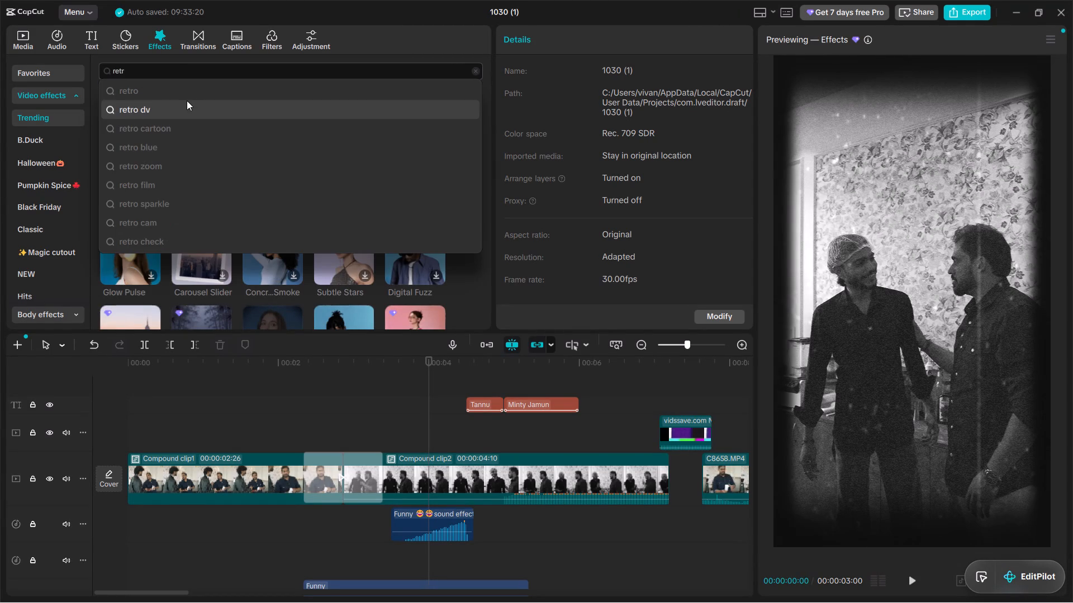
pyautogui.press('o')
pyautogui.press('Return')
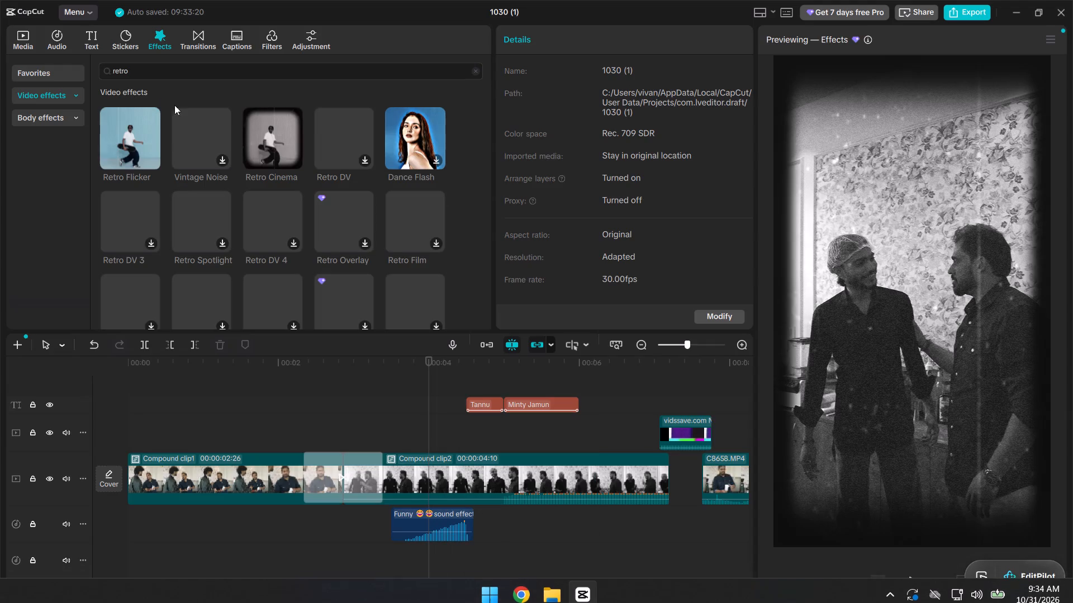
pyautogui.click(272, 126)
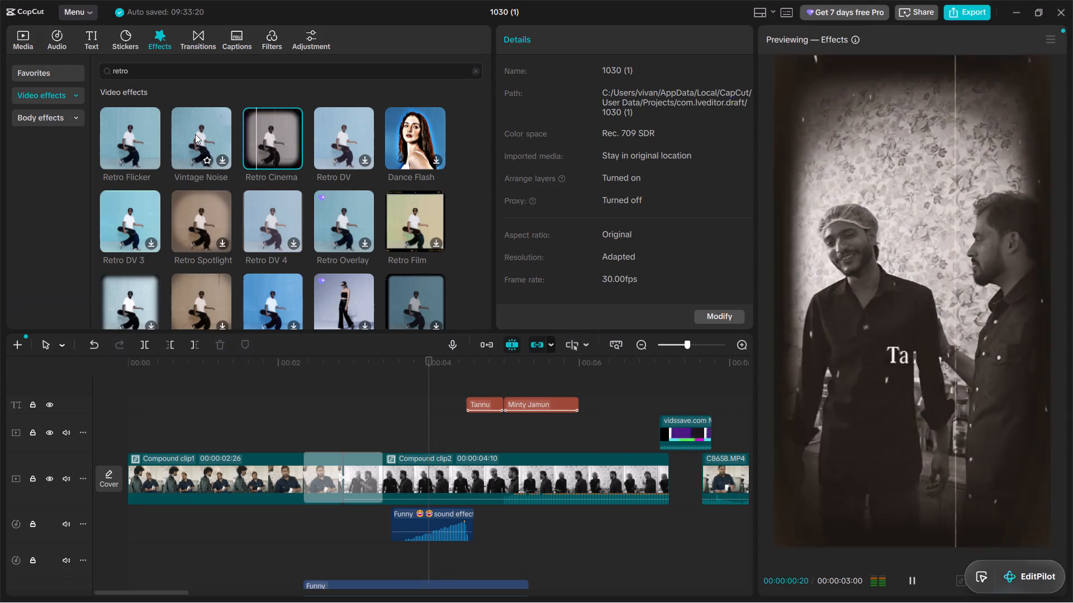
pyautogui.click(195, 134)
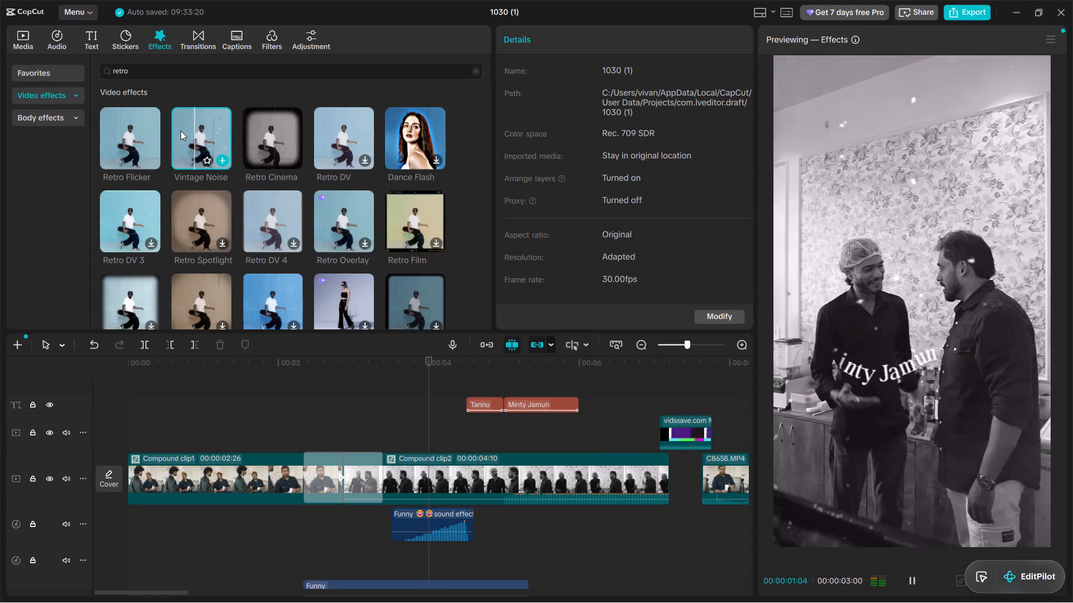
pyautogui.click(141, 123)
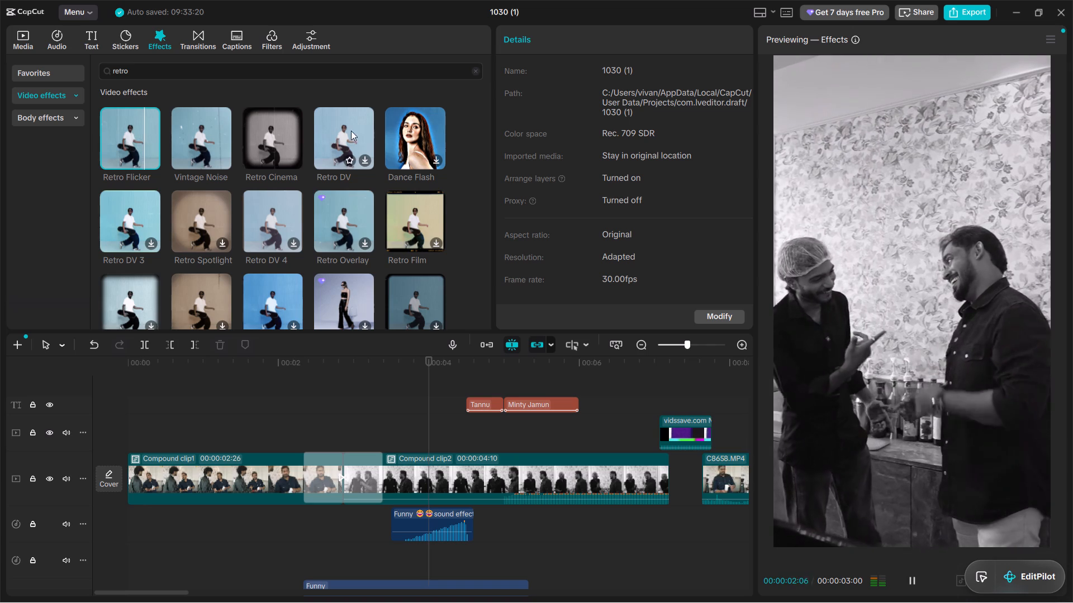
pyautogui.click(329, 128)
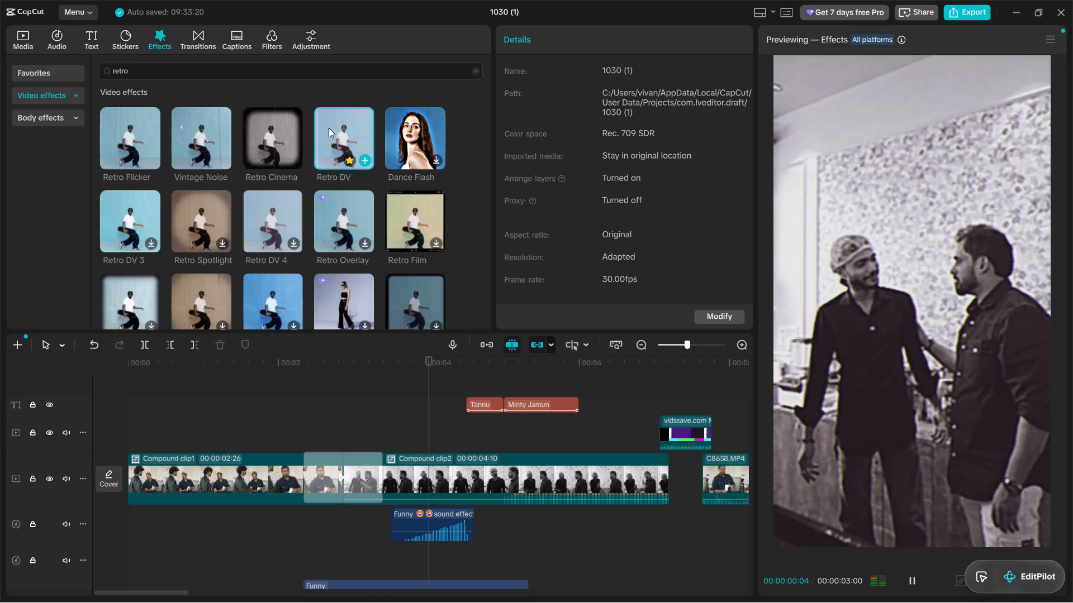
pyautogui.click(140, 128)
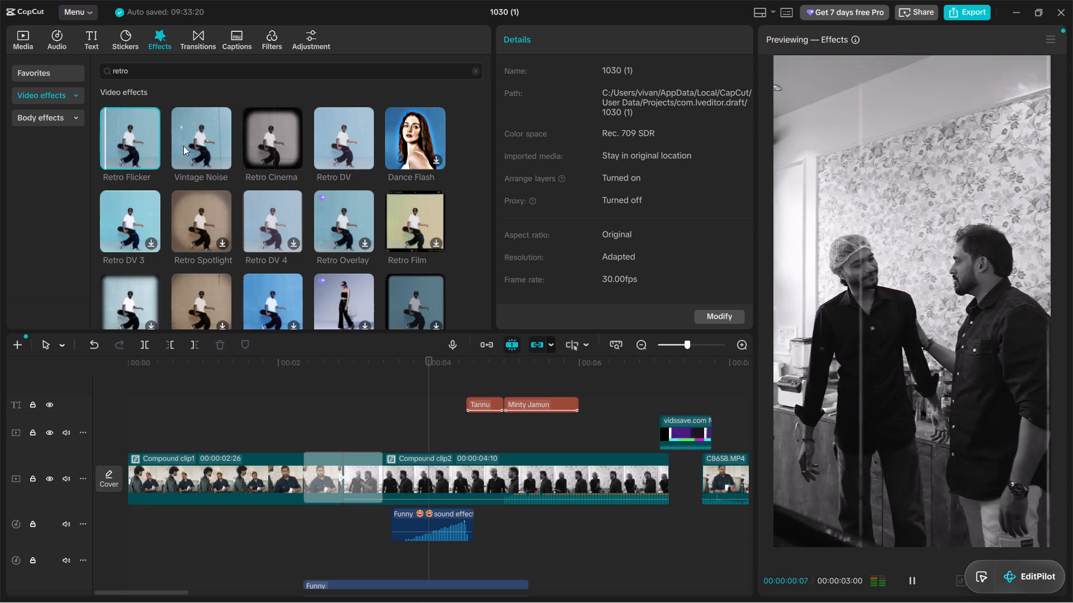
pyautogui.click(181, 136)
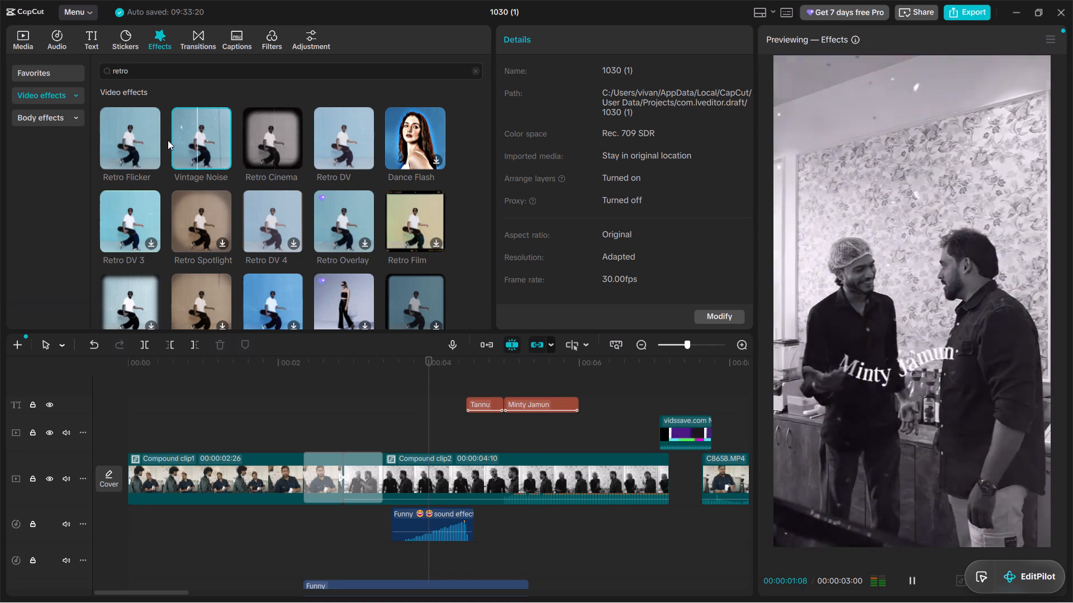
# Apply the Retro Flicker effect to Compound clip2, play it back, and open the effect's settings.
pyautogui.click(117, 136)
pyautogui.moveTo(117, 133); pyautogui.dragTo(472, 488)
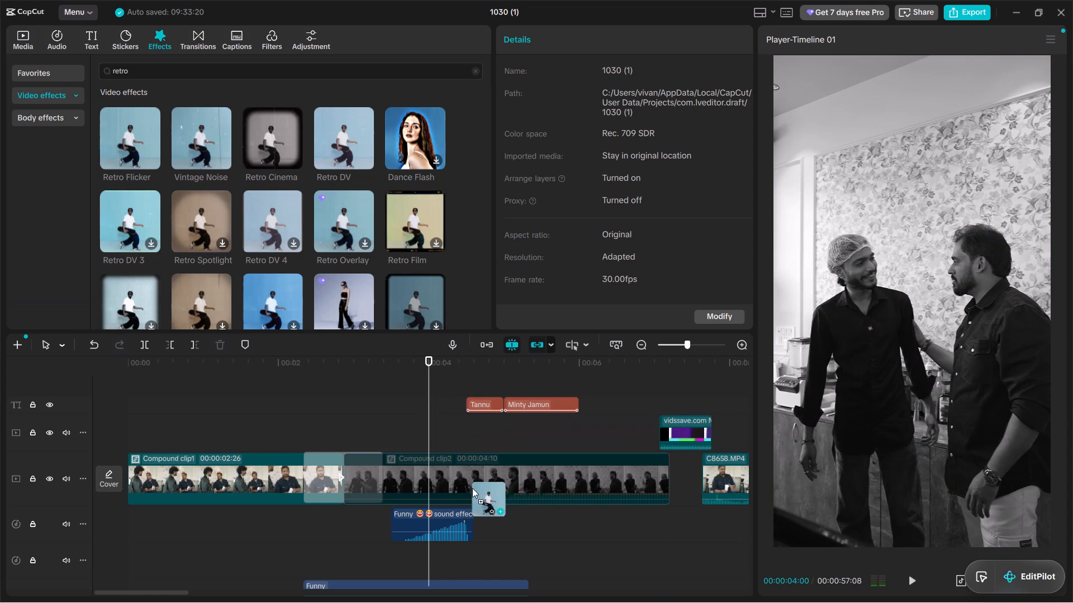
pyautogui.moveTo(472, 488); pyautogui.dragTo(471, 482)
pyautogui.click(333, 390)
pyautogui.click(310, 382)
pyautogui.press('space')
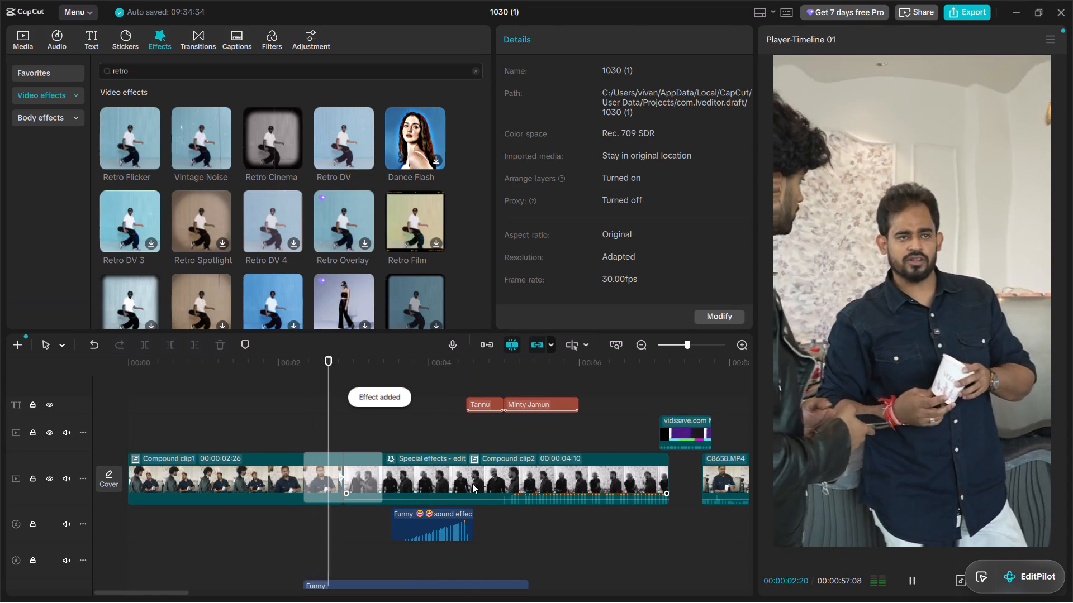
pyautogui.click(459, 467)
pyautogui.click(440, 454)
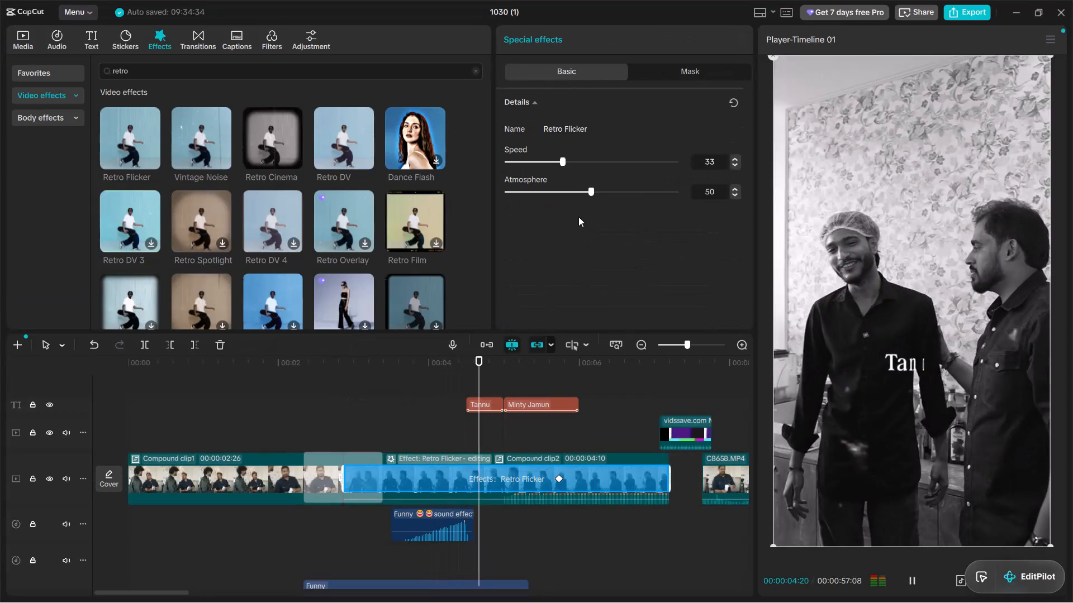
# Play through the end of Compound clip2 and the start of the C8658 footage to check the cut.
pyautogui.keyDown('alt'); pyautogui.scroll(-4, 669, 458); pyautogui.keyUp('alt')
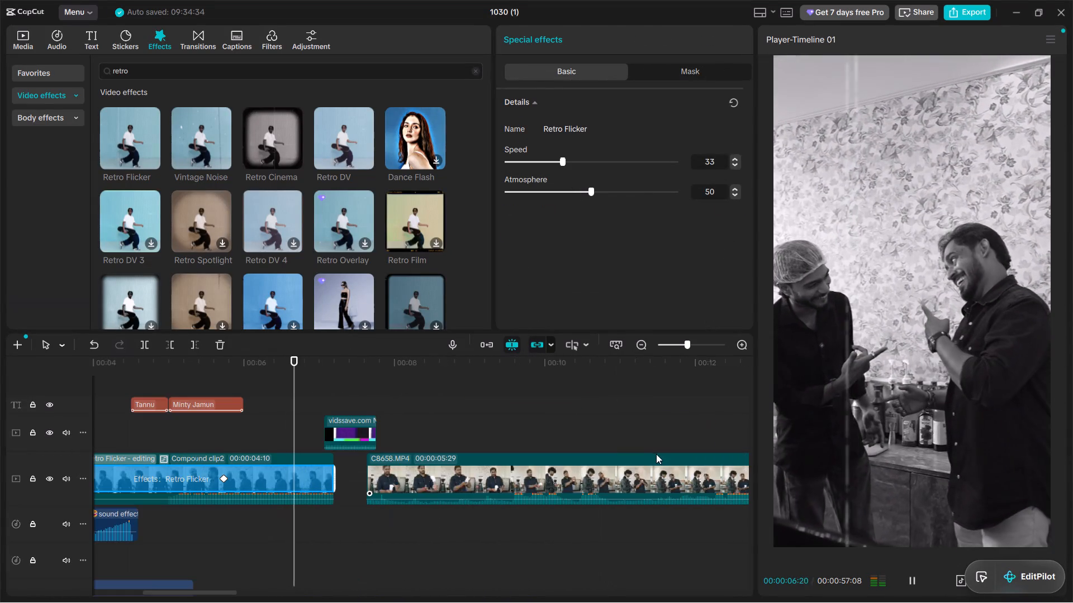
pyautogui.keyDown('alt'); pyautogui.scroll(-3, 655, 453); pyautogui.keyUp('alt')
pyautogui.keyDown('alt'); pyautogui.scroll(4, 642, 445); pyautogui.keyUp('alt')
pyautogui.keyDown('alt'); pyautogui.scroll(-4, 631, 437); pyautogui.keyUp('alt')
pyautogui.keyDown('ctrl'); pyautogui.scroll(-8, 548, 455); pyautogui.keyUp('ctrl')
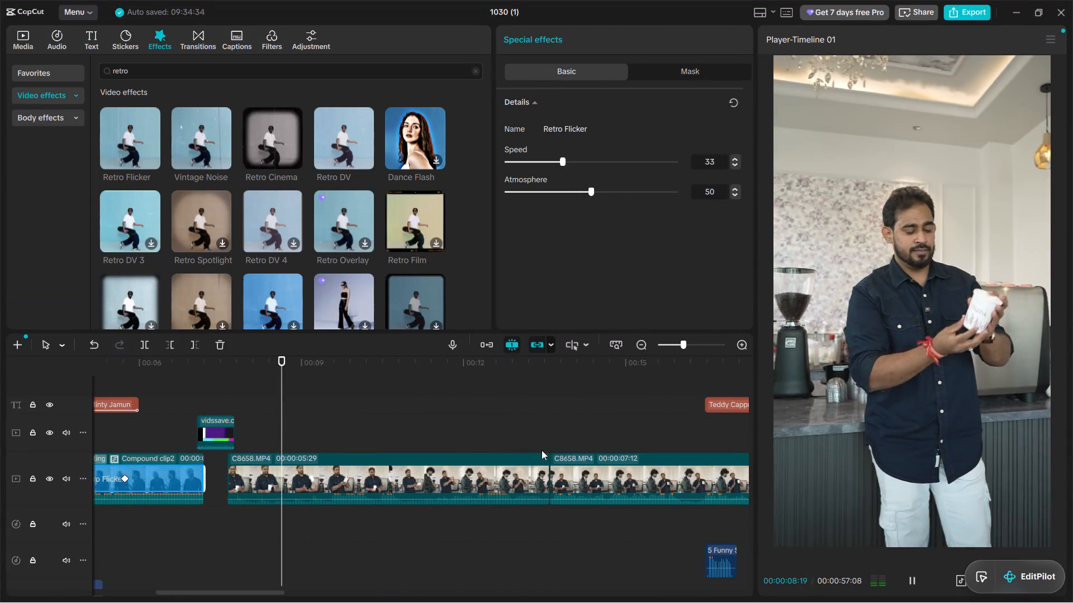
pyautogui.keyDown('ctrl'); pyautogui.scroll(-12, 542, 450); pyautogui.keyUp('ctrl')
pyautogui.keyDown('alt'); pyautogui.scroll(2, 449, 441); pyautogui.keyUp('alt')
pyautogui.keyDown('alt'); pyautogui.scroll(-3, 449, 441); pyautogui.keyUp('alt')
pyautogui.keyDown('alt'); pyautogui.scroll(4, 450, 439); pyautogui.keyUp('alt')
pyautogui.keyDown('alt'); pyautogui.scroll(-2, 450, 439); pyautogui.keyUp('alt')
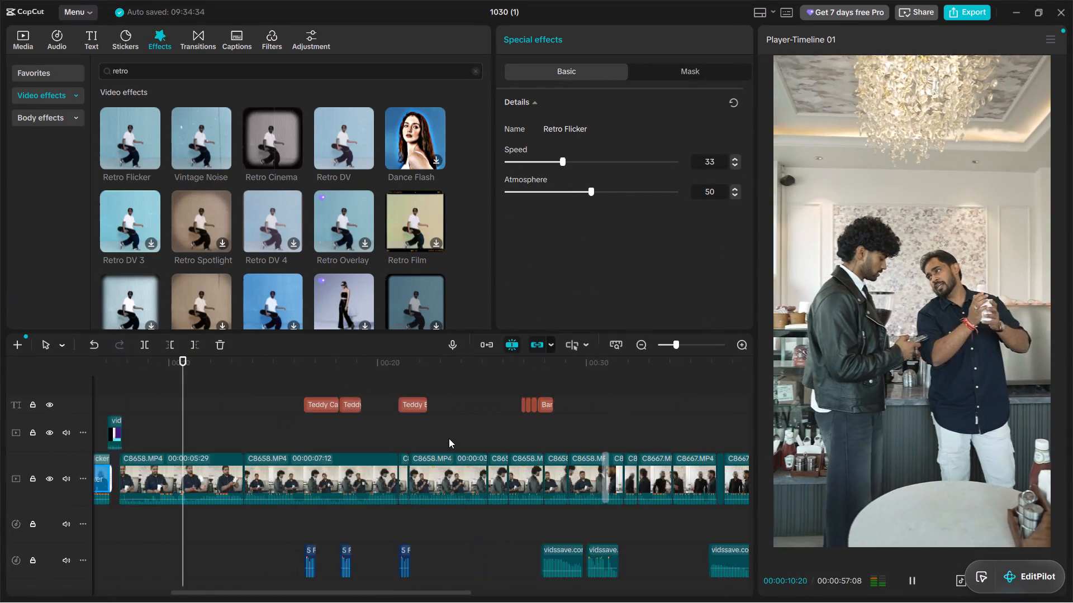
pyautogui.keyDown('alt'); pyautogui.scroll(-1, 449, 438); pyautogui.keyUp('alt')
# Play back the "Barista ka" caption section and the change from the C8658 to the C8667 footage.
pyautogui.click(429, 429)
pyautogui.press('space')
pyautogui.keyDown('alt'); pyautogui.scroll(3, 434, 430); pyautogui.keyUp('alt')
pyautogui.keyDown('alt'); pyautogui.scroll(-4, 436, 426); pyautogui.keyUp('alt')
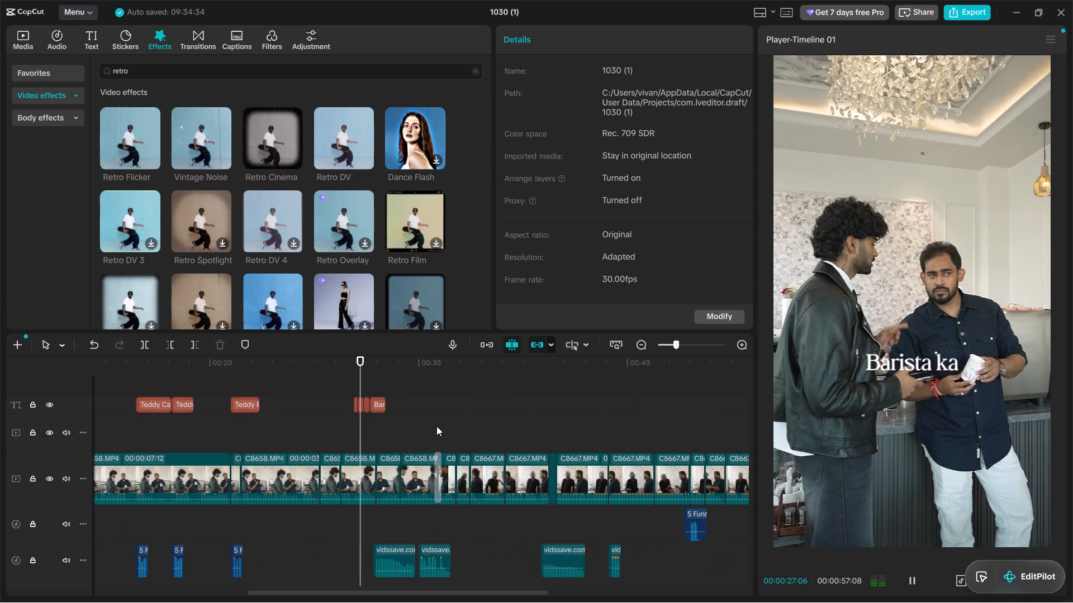
pyautogui.keyDown('ctrl'); pyautogui.scroll(5, 436, 438); pyautogui.keyUp('ctrl')
pyautogui.keyDown('alt'); pyautogui.scroll(-3, 440, 429); pyautogui.keyUp('alt')
pyautogui.keyDown('alt'); pyautogui.scroll(3, 440, 430); pyautogui.keyUp('alt')
pyautogui.keyDown('alt'); pyautogui.scroll(-3, 440, 430); pyautogui.keyUp('alt')
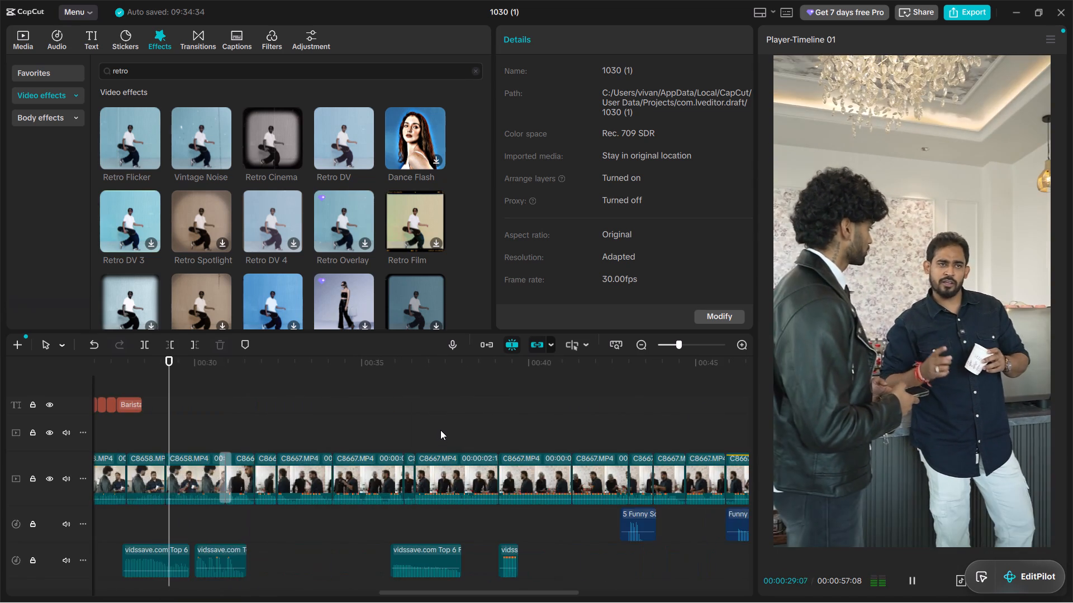
pyautogui.keyDown('alt'); pyautogui.scroll(3, 440, 430); pyautogui.keyUp('alt')
pyautogui.keyDown('alt'); pyautogui.scroll(-4, 548, 463); pyautogui.keyUp('alt')
pyautogui.keyDown('alt'); pyautogui.scroll(3, 533, 452); pyautogui.keyUp('alt')
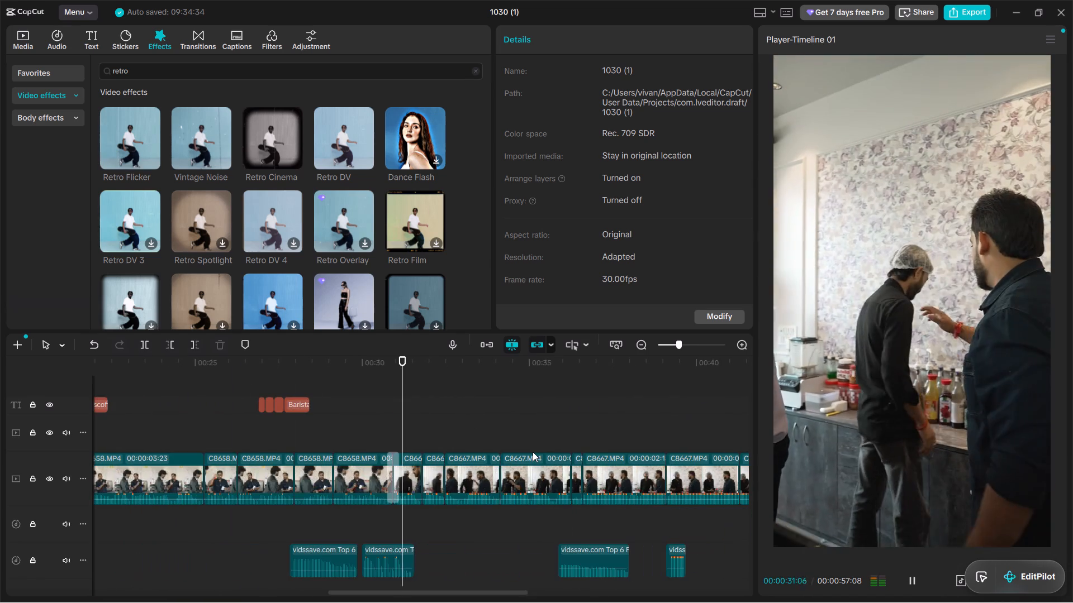
pyautogui.keyDown('alt'); pyautogui.scroll(-3, 532, 451); pyautogui.keyUp('alt')
pyautogui.keyDown('alt'); pyautogui.scroll(2, 373, 450); pyautogui.keyUp('alt')
pyautogui.keyDown('alt'); pyautogui.scroll(-2, 378, 448); pyautogui.keyUp('alt')
# Play back the C8667 clips between about 00:00:41 and 00:00:47 with their funny sound effects.
pyautogui.click(498, 413)
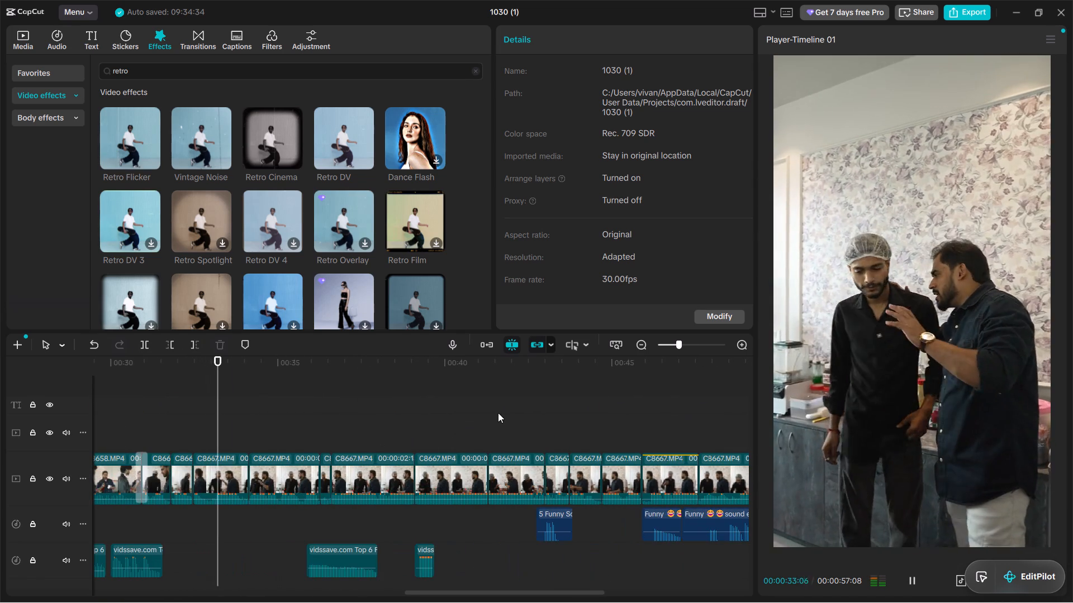
pyautogui.press('space')
pyautogui.keyDown('alt'); pyautogui.scroll(-3, 535, 417); pyautogui.keyUp('alt')
pyautogui.keyDown('ctrl'); pyautogui.scroll(9, 388, 441); pyautogui.keyUp('ctrl')
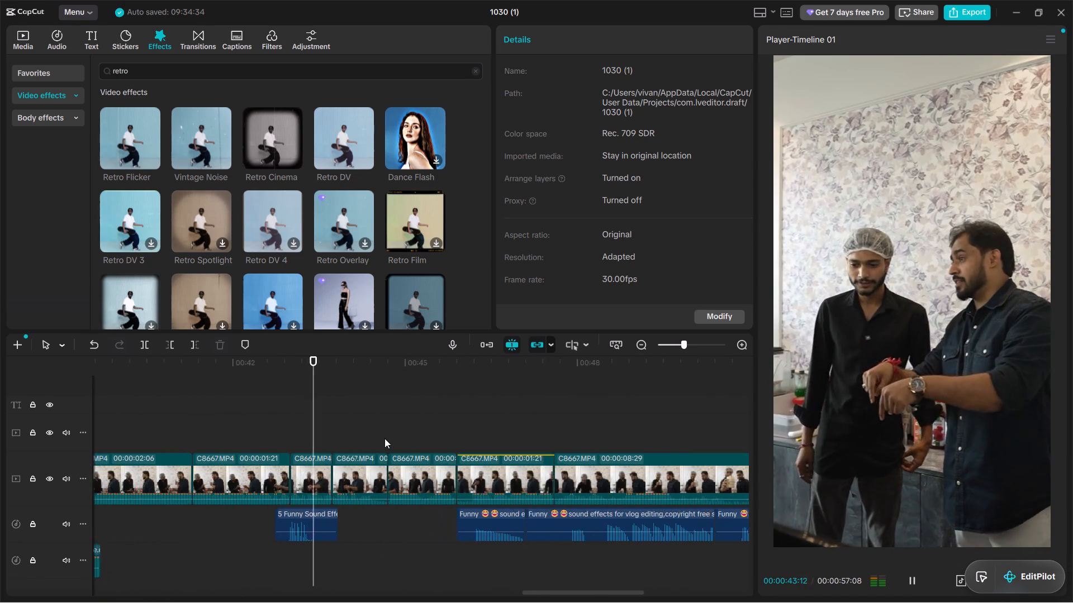
pyautogui.keyDown('alt'); pyautogui.scroll(-3, 454, 428); pyautogui.keyUp('alt')
pyautogui.keyDown('alt'); pyautogui.scroll(4, 454, 428); pyautogui.keyUp('alt')
pyautogui.keyDown('alt'); pyautogui.scroll(-3, 471, 421); pyautogui.keyUp('alt')
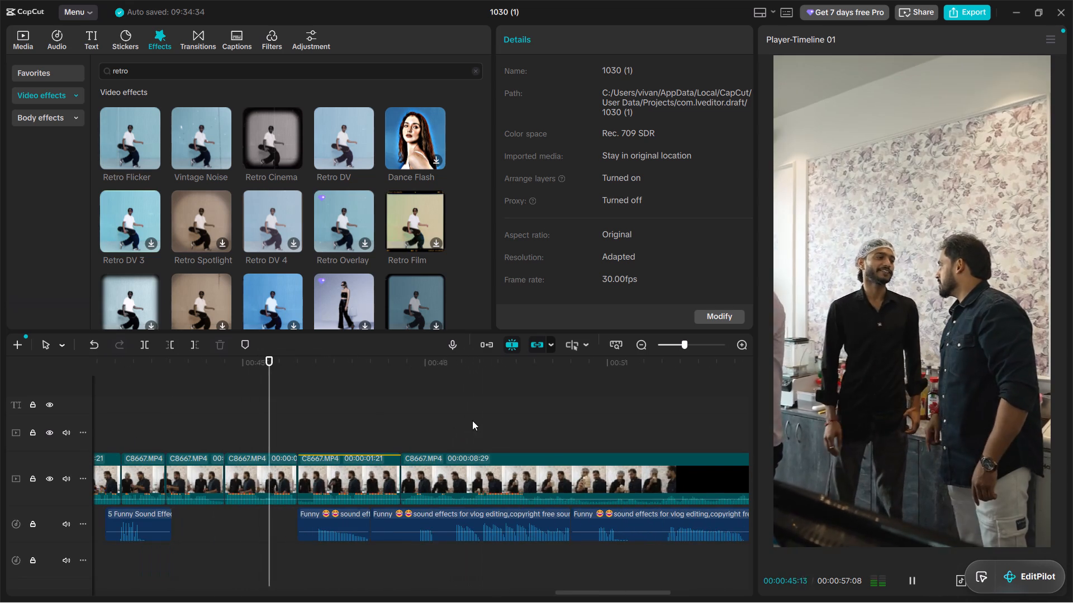
pyautogui.keyDown('alt'); pyautogui.scroll(2, 473, 420); pyautogui.keyUp('alt')
pyautogui.keyDown('alt'); pyautogui.scroll(-2, 562, 414); pyautogui.keyUp('alt')
pyautogui.keyDown('alt'); pyautogui.scroll(3, 562, 414); pyautogui.keyUp('alt')
pyautogui.keyDown('alt'); pyautogui.scroll(-3, 562, 414); pyautogui.keyUp('alt')
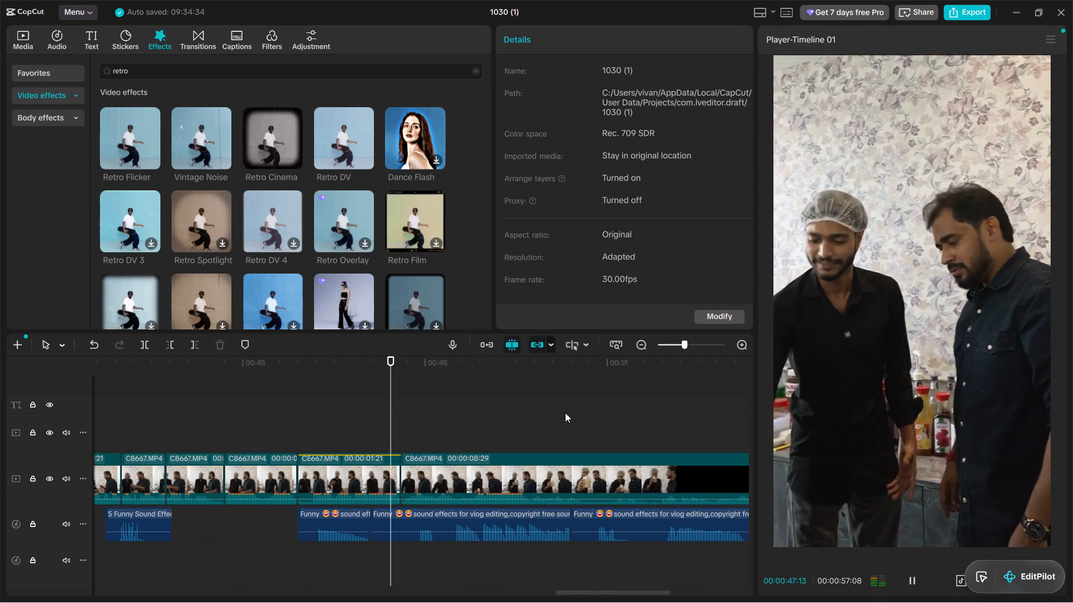
# Replay the join into the final C8667 clip around 00:00:47:18 to check the framing.
pyautogui.press('space')
pyautogui.press('space')
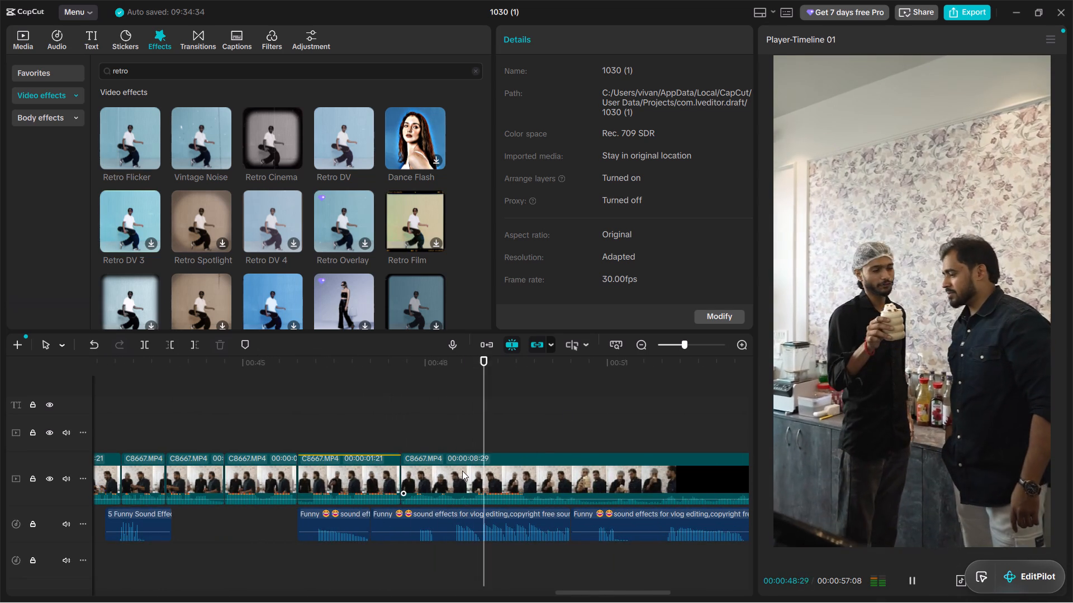
pyautogui.click(462, 471)
pyautogui.press('space')
pyautogui.click(415, 418)
pyautogui.click(392, 410)
pyautogui.click(398, 412)
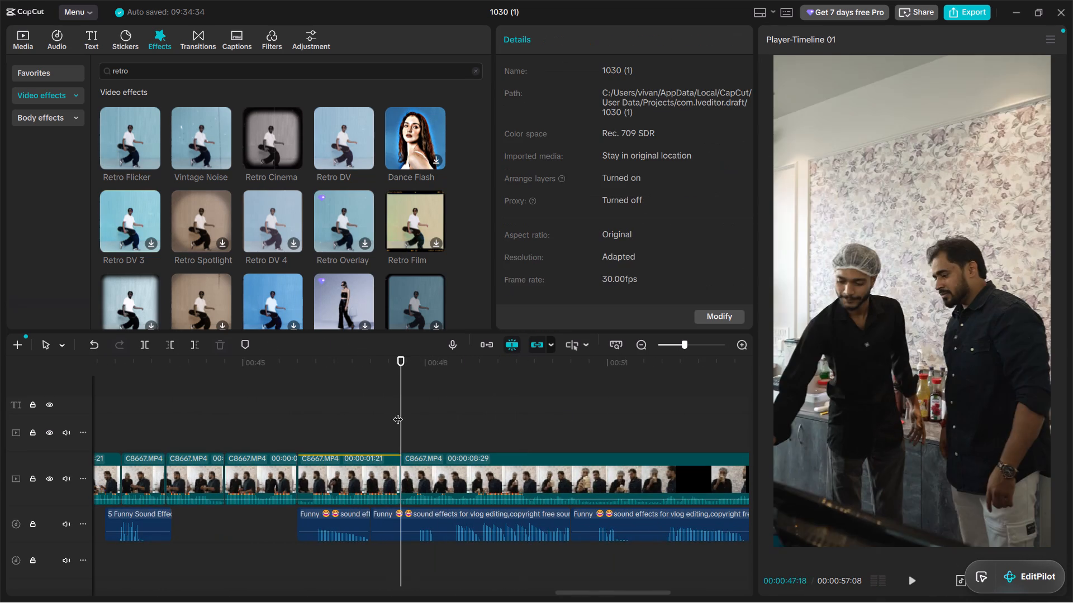
pyautogui.press('space')
pyautogui.press('space')
pyautogui.click(406, 437)
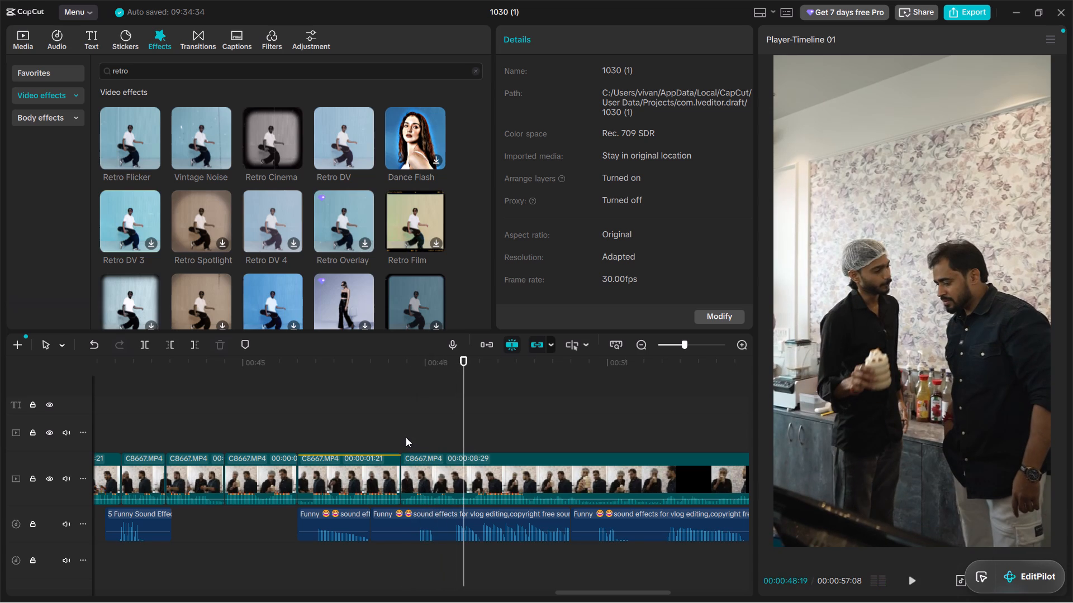
pyautogui.press('space')
pyautogui.press('space')
pyautogui.press('space')
# Split the final C8667 clip at 00:00:52:13, while the barista is drinking.
pyautogui.click(433, 472)
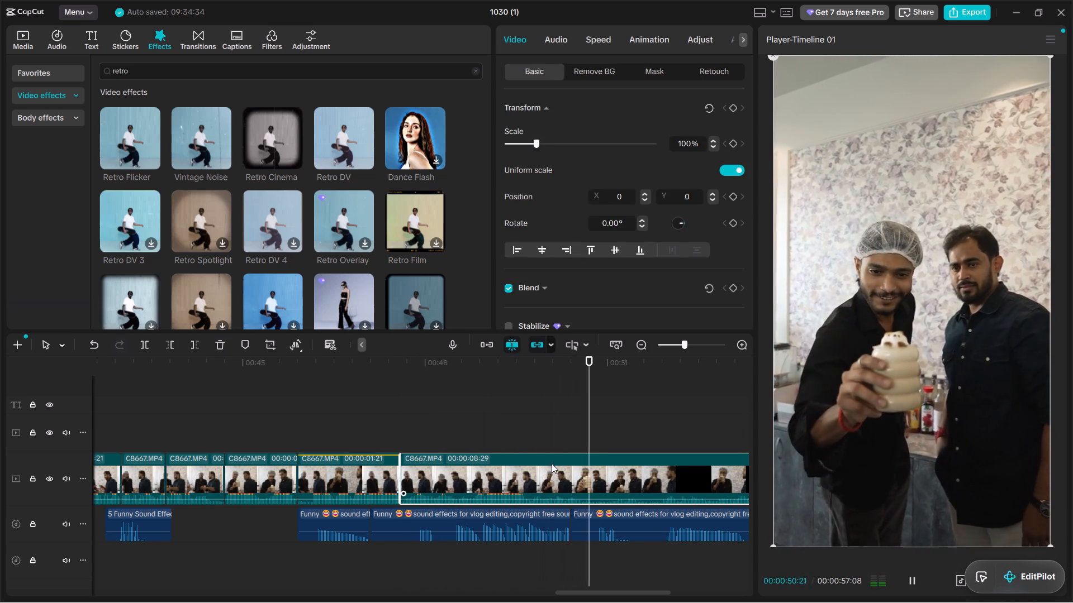
pyautogui.press('space')
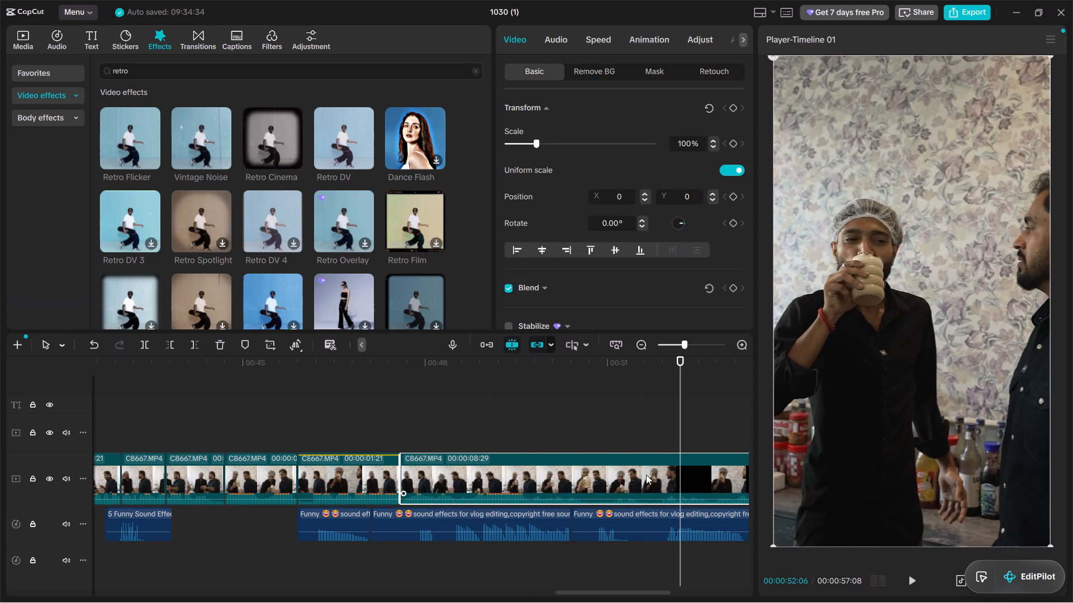
pyautogui.press('space')
pyautogui.press('space')
pyautogui.hotkey('ctrl', 'b')
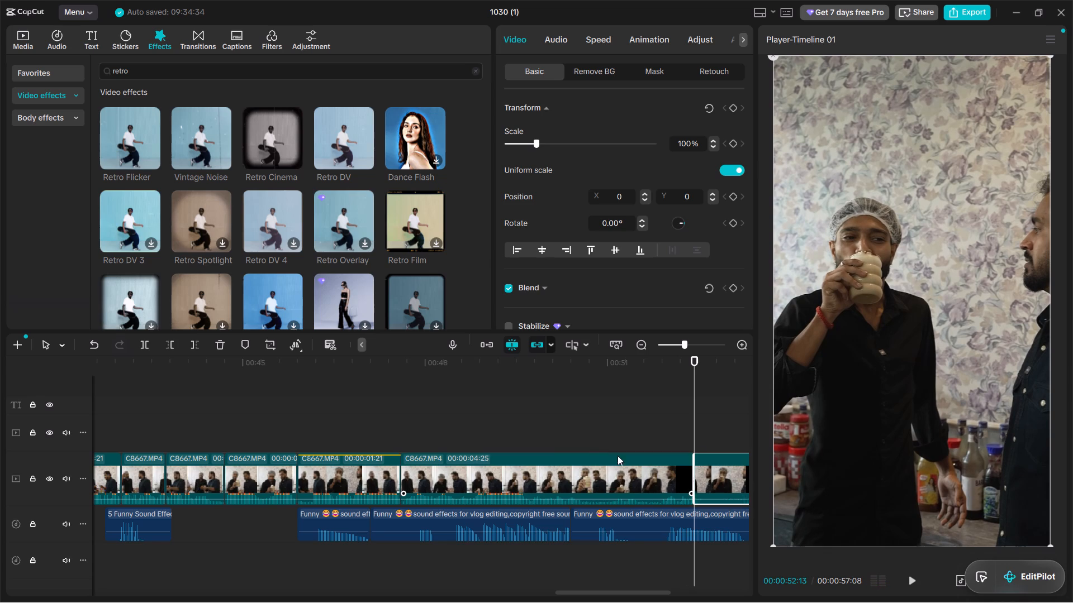
# Enable camera tracking on the C8667 clip before the split, and track the barista's hand holding the drink.
pyautogui.click(529, 422)
pyautogui.click(539, 486)
pyautogui.scroll(-10, 529, 272)
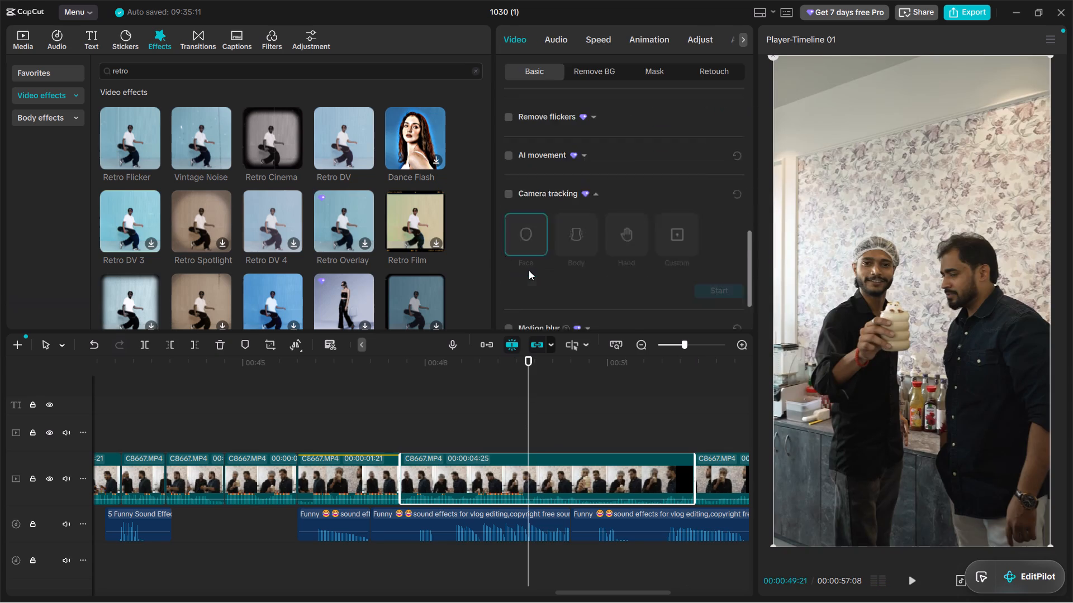
pyautogui.click(507, 130)
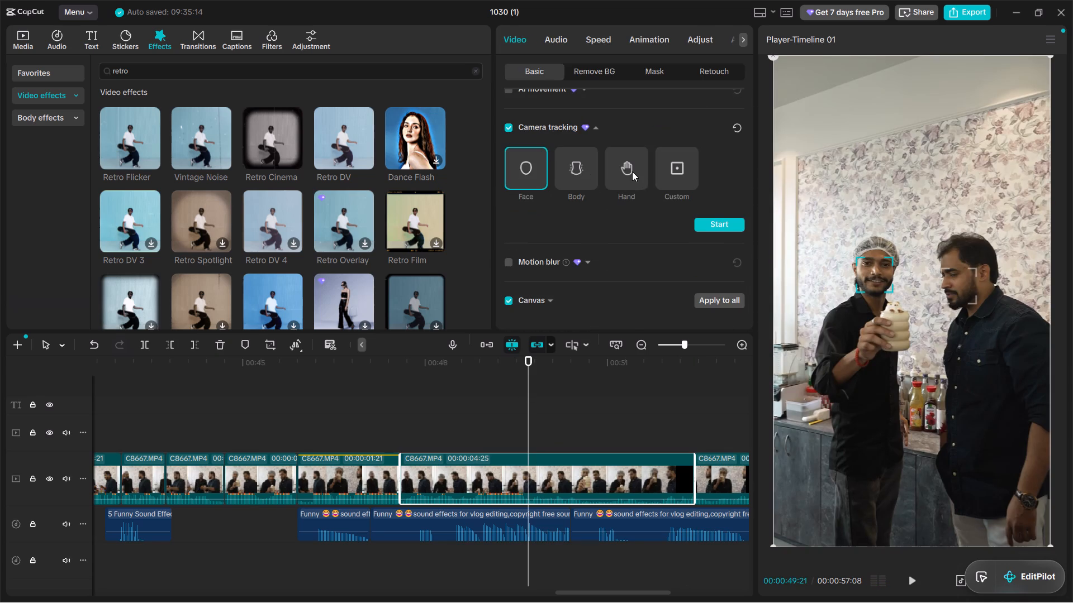
pyautogui.click(632, 171)
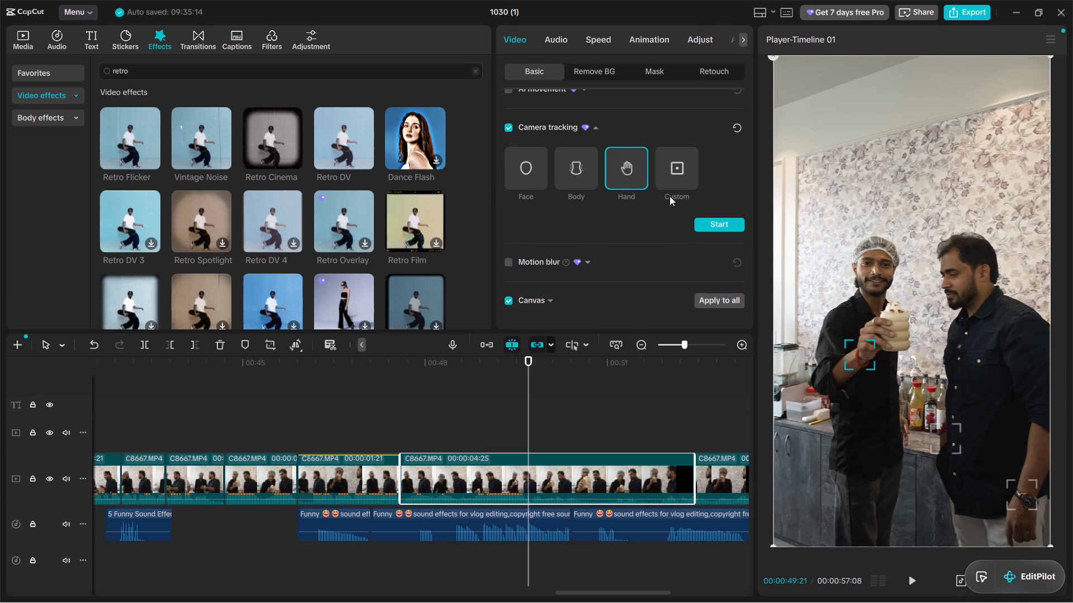
pyautogui.moveTo(858, 351); pyautogui.dragTo(862, 334)
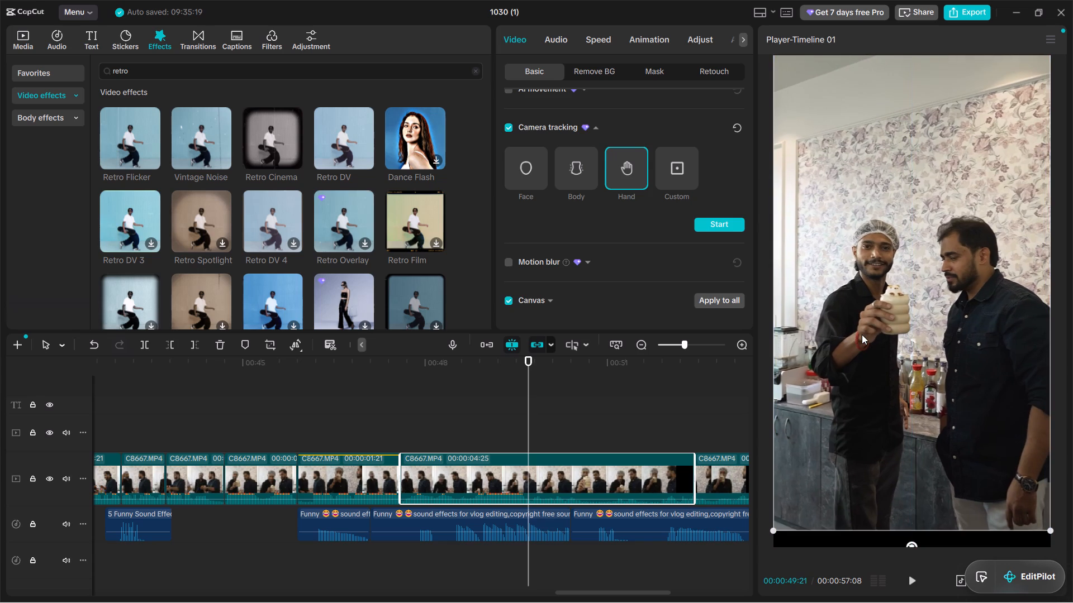
pyautogui.hotkey('ctrl', 'z')
pyautogui.click(728, 223)
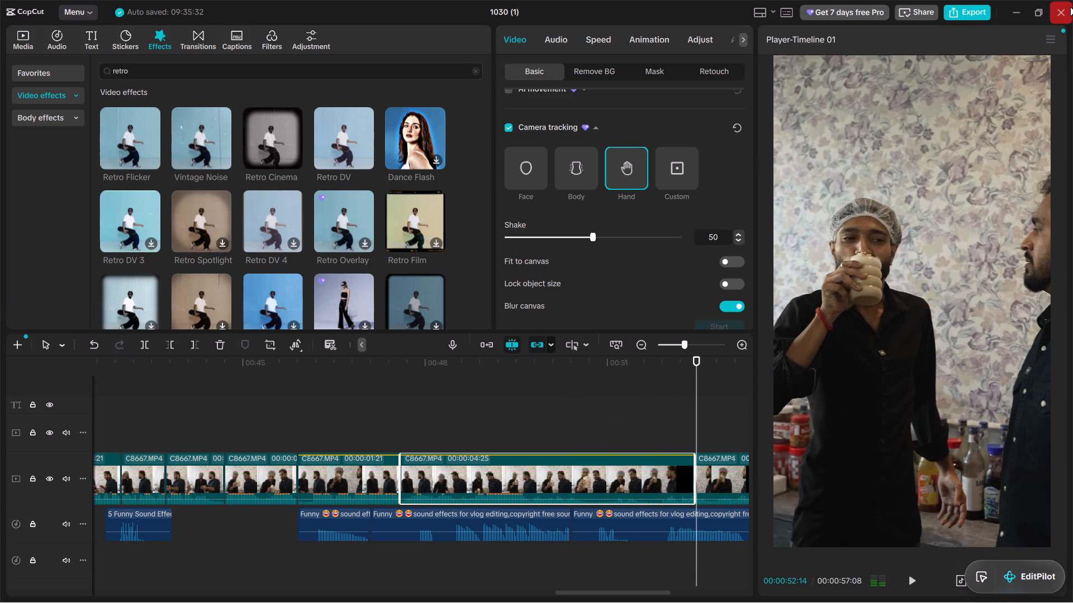
# Review the hand-tracked C8667 clip and turn on Fit to canvas in its camera tracking settings.
pyautogui.click(380, 429)
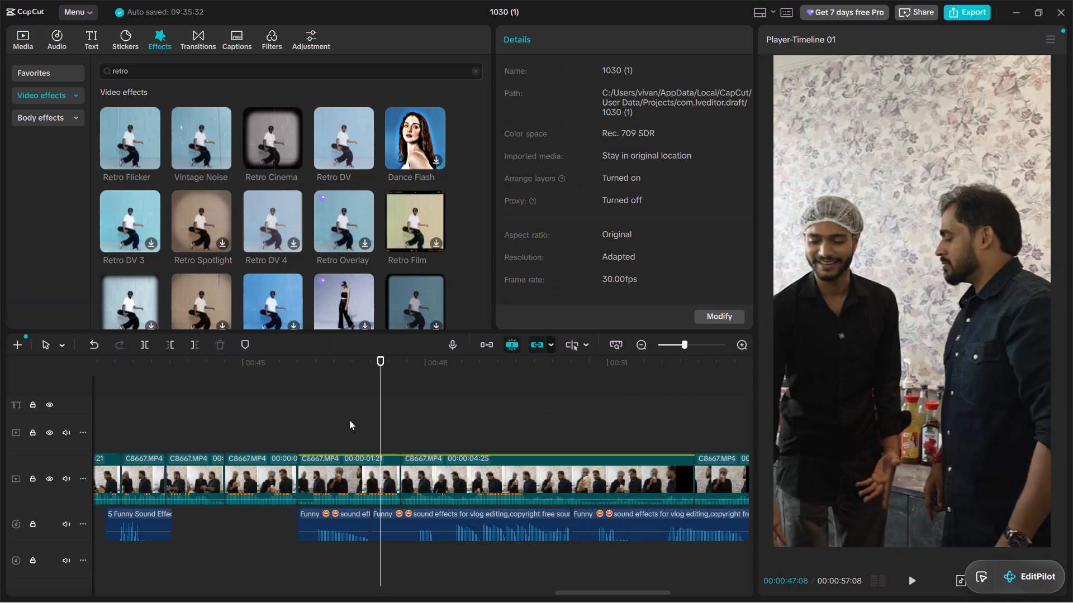
pyautogui.click(349, 420)
pyautogui.press('space')
pyautogui.keyDown('alt'); pyautogui.scroll(3, 349, 420); pyautogui.keyUp('alt')
pyautogui.keyDown('alt'); pyautogui.scroll(-5, 348, 418); pyautogui.keyUp('alt')
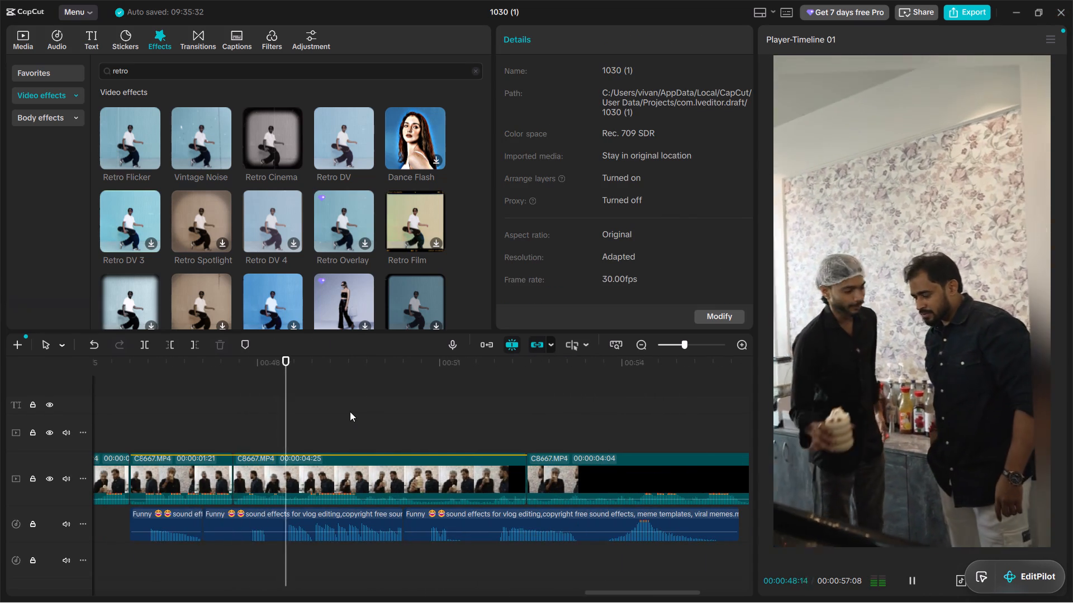
pyautogui.press('space')
pyautogui.click(364, 468)
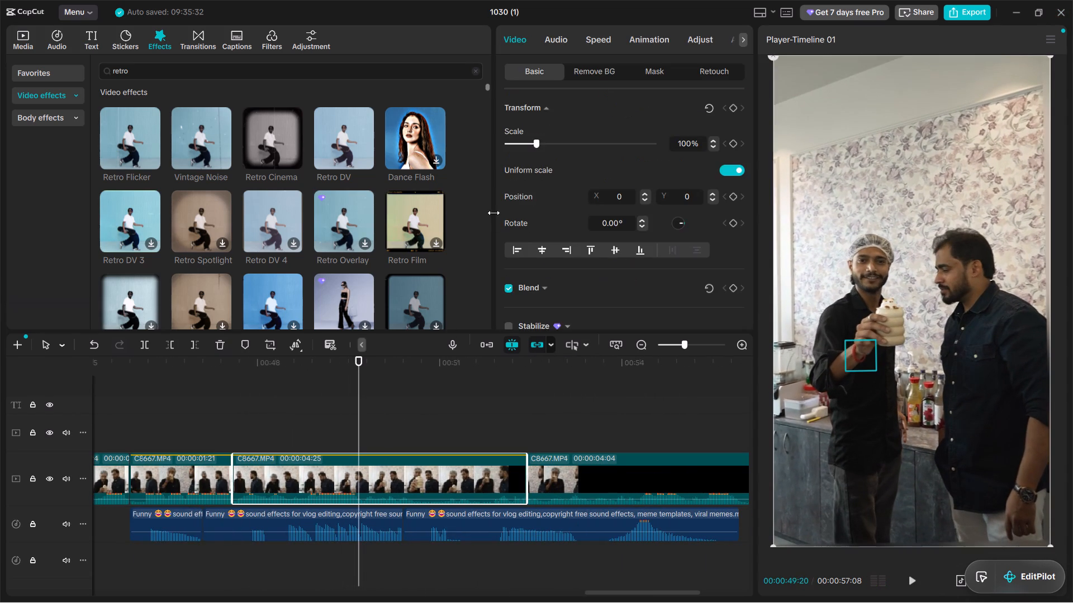
pyautogui.scroll(-9, 521, 219)
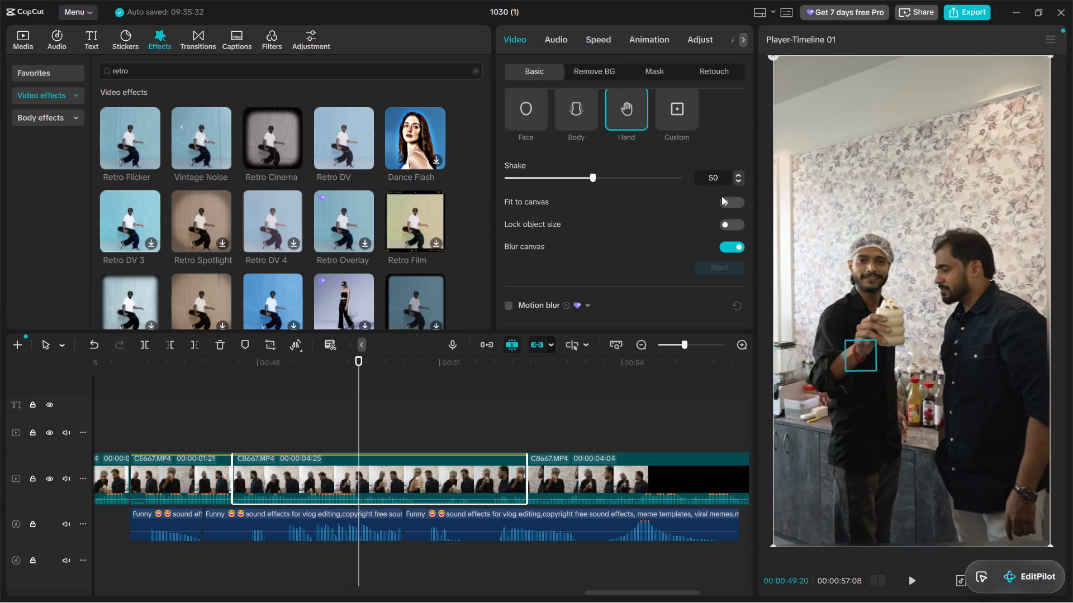
pyautogui.click(725, 203)
# Play back the hand-tracked C8667 clip from its start through to the clip that follows.
pyautogui.moveTo(363, 425); pyautogui.dragTo(327, 410)
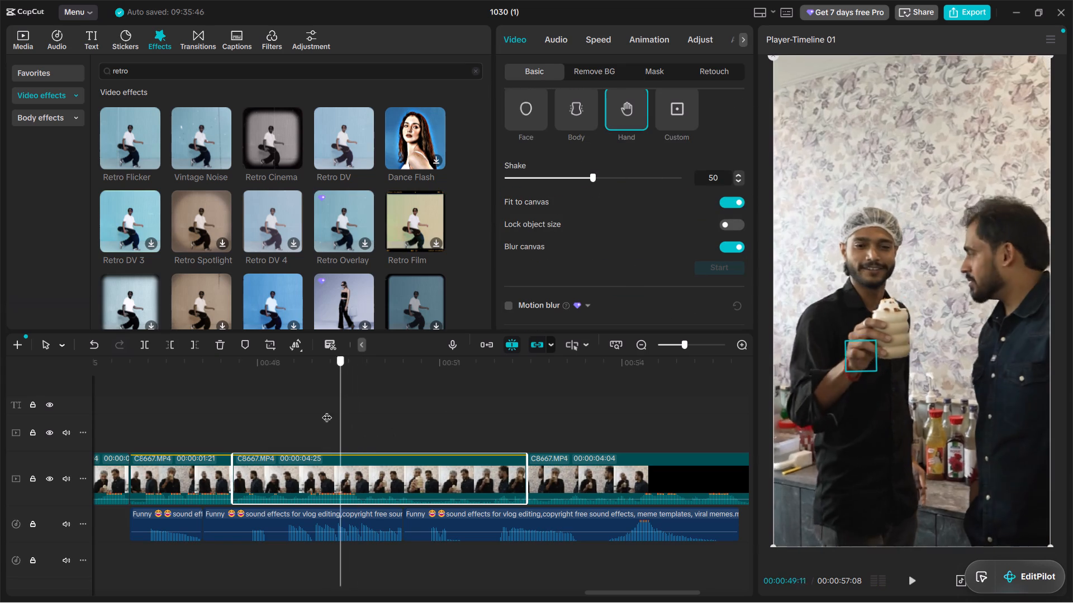
pyautogui.moveTo(327, 410); pyautogui.dragTo(229, 389)
pyautogui.press('space')
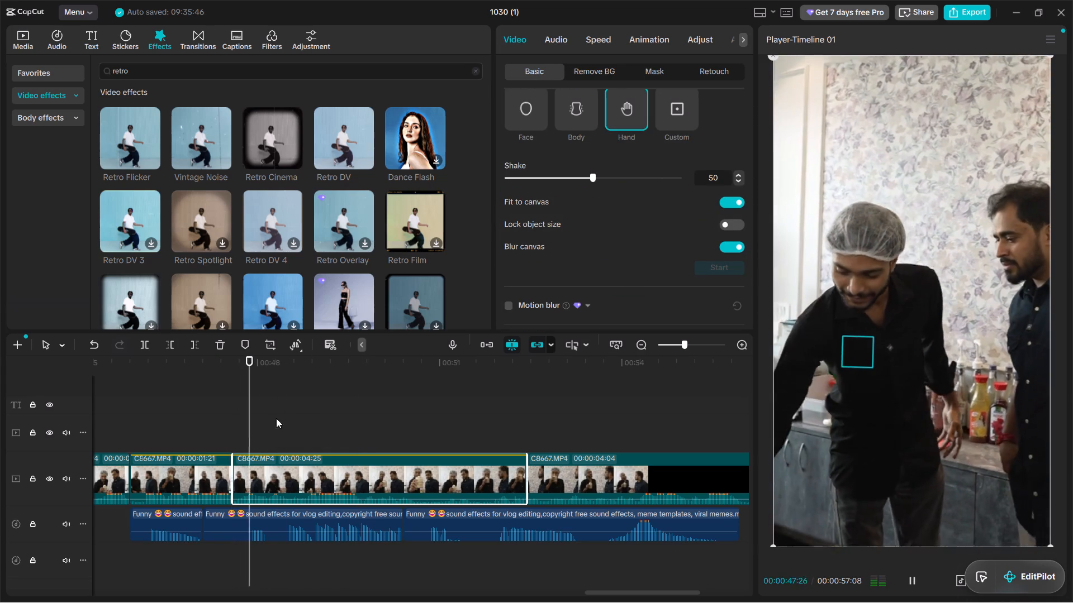
pyautogui.keyDown('alt'); pyautogui.scroll(1, 321, 460); pyautogui.keyUp('alt')
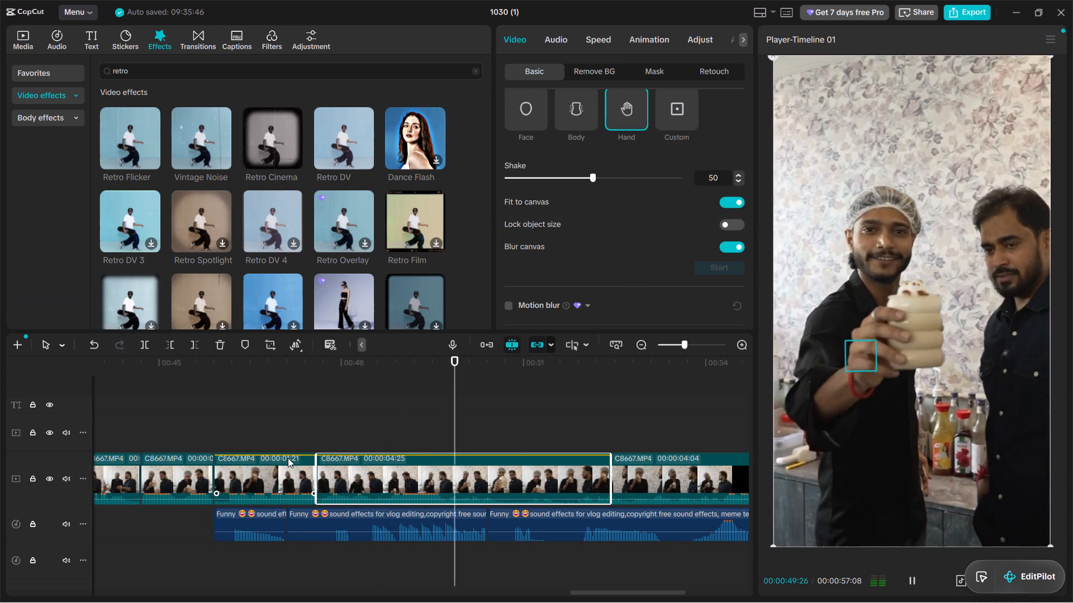
pyautogui.keyDown('alt'); pyautogui.scroll(-2, 351, 441); pyautogui.keyUp('alt')
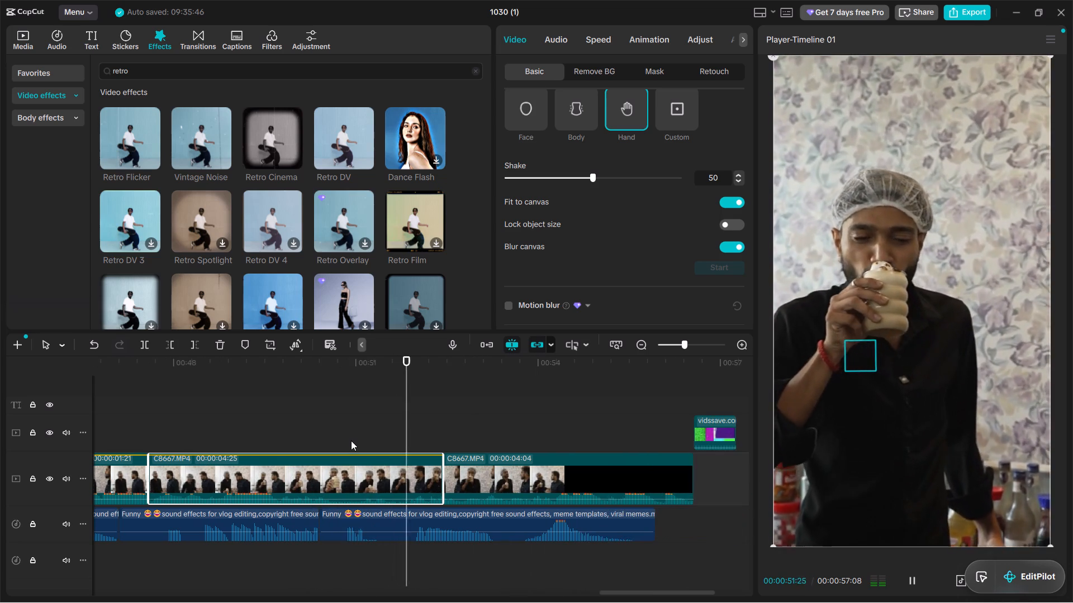
pyautogui.keyDown('alt'); pyautogui.scroll(2, 351, 441); pyautogui.keyUp('alt')
pyautogui.keyDown('alt'); pyautogui.scroll(-2, 351, 441); pyautogui.keyUp('alt')
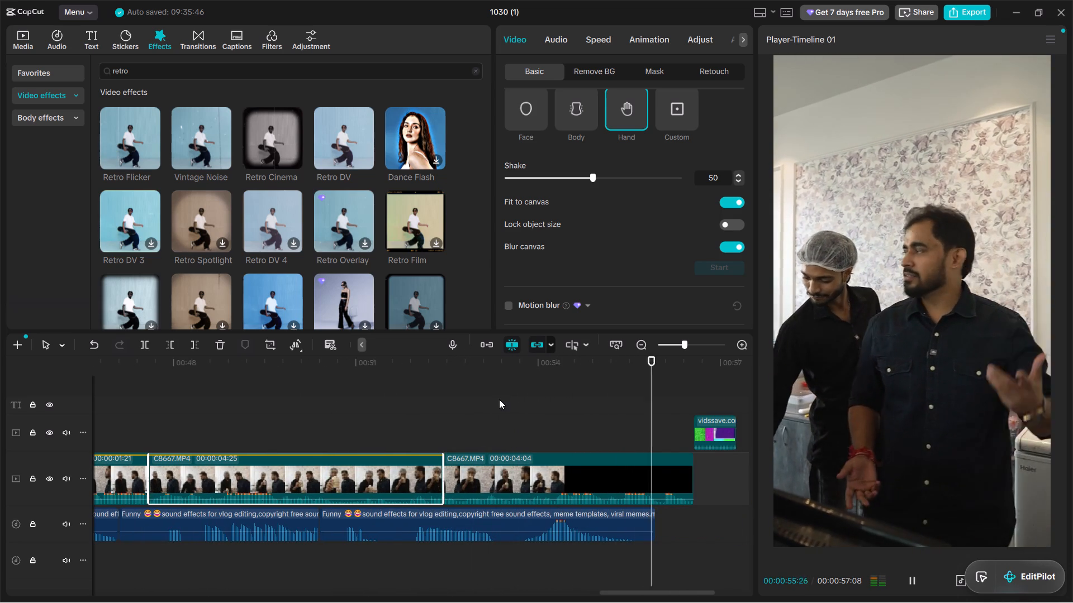
# Play the last C8667 clip from 00:00:52:13 to check it against the sound effect beneath it.
pyautogui.click(477, 395)
pyautogui.click(452, 410)
pyautogui.click(431, 411)
pyautogui.press('space')
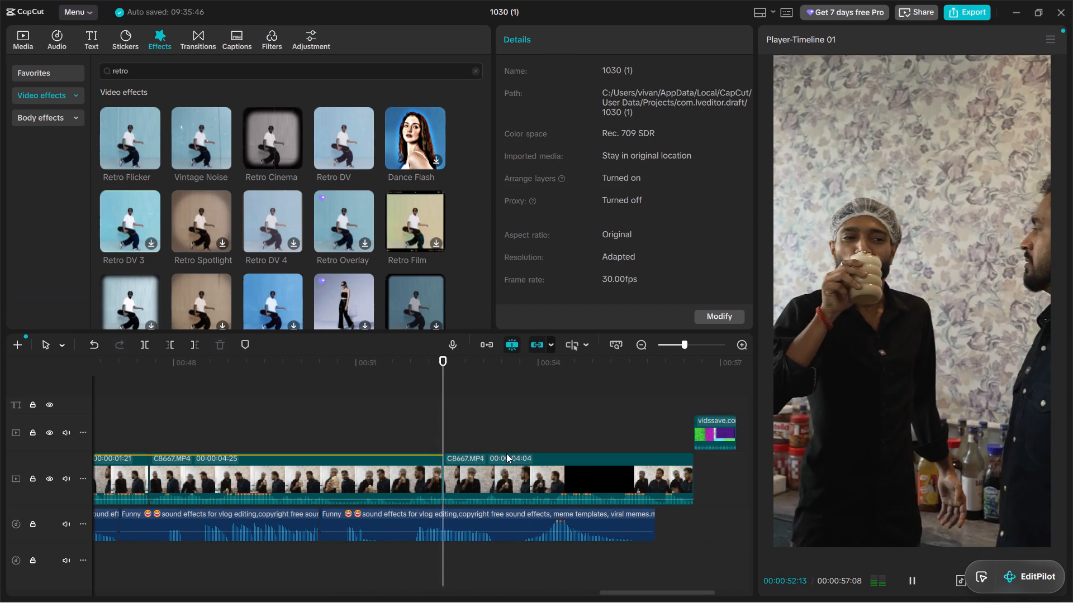
pyautogui.keyDown('alt'); pyautogui.scroll(-4, 516, 459); pyautogui.keyUp('alt')
pyautogui.keyDown('alt'); pyautogui.scroll(3, 508, 458); pyautogui.keyUp('alt')
pyautogui.keyDown('alt'); pyautogui.scroll(-2, 544, 500); pyautogui.keyUp('alt')
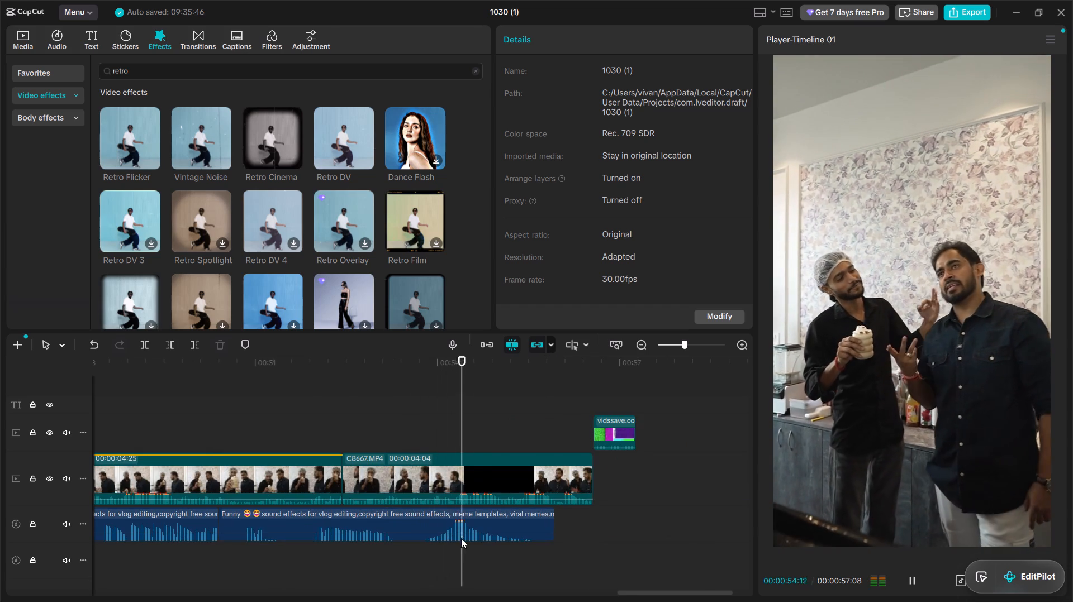
pyautogui.press('space')
# Find the start of the wanted sound in the last Funny sound effects clip and split the clip at 00:00:51:28.
pyautogui.click(401, 564)
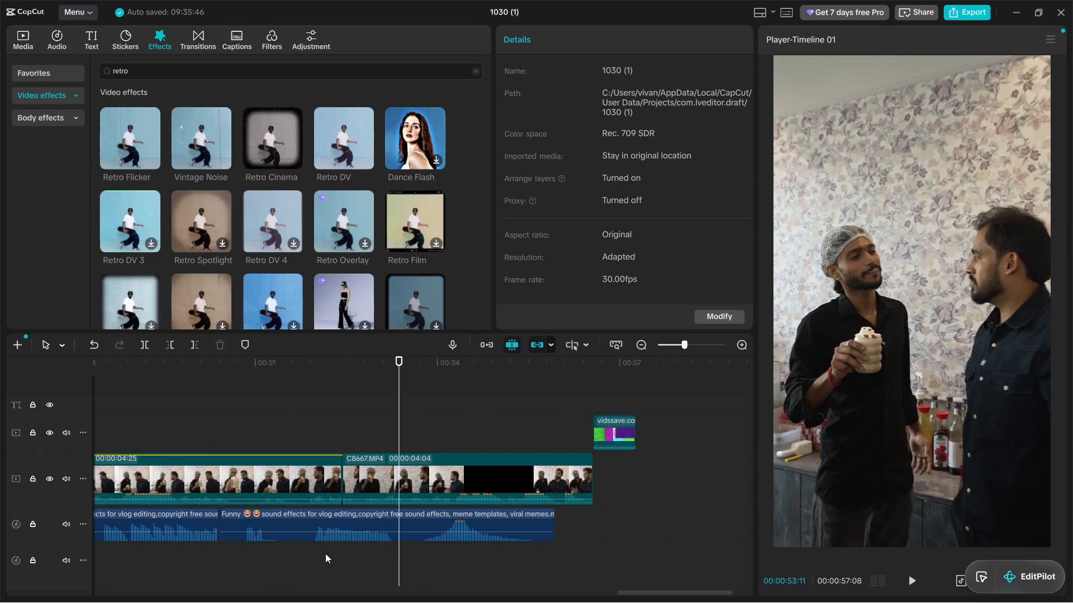
pyautogui.click(316, 549)
pyautogui.press('space')
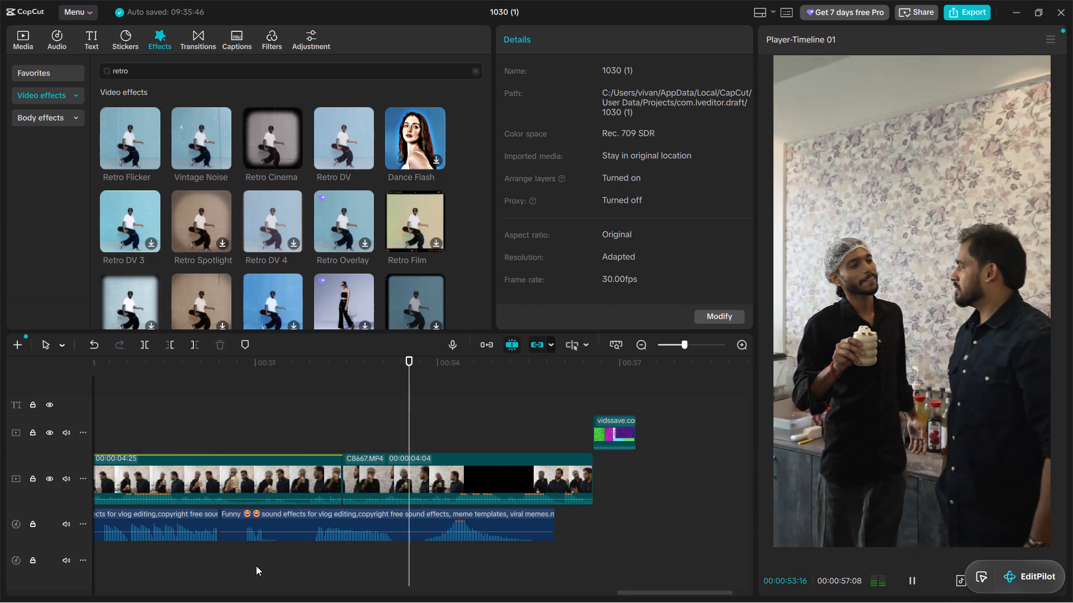
pyautogui.click(256, 566)
pyautogui.click(246, 562)
pyautogui.press('space')
pyautogui.press('space')
pyautogui.click(240, 559)
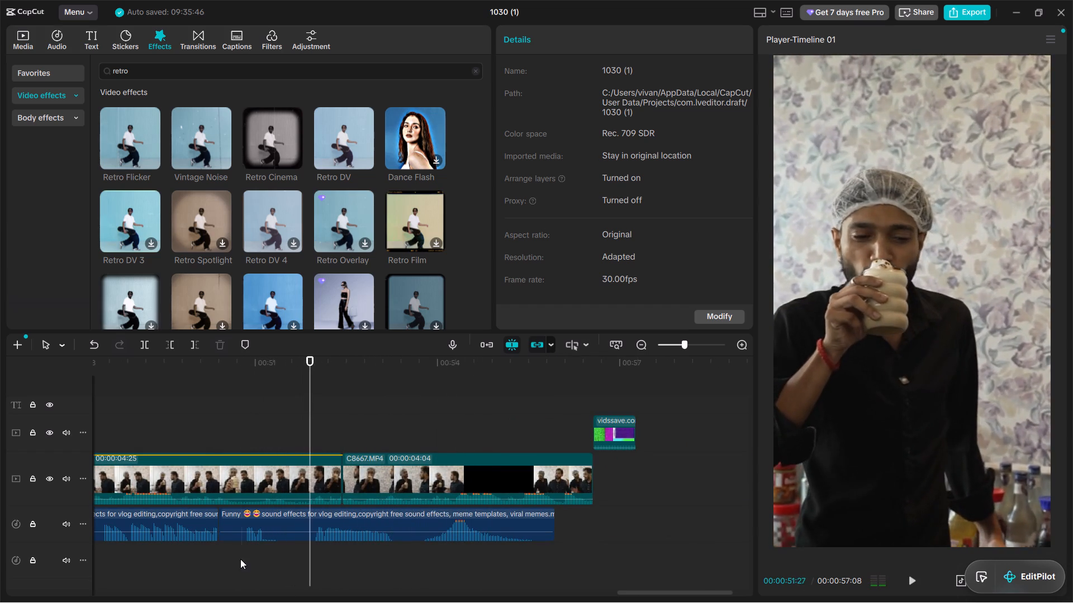
pyautogui.press('space')
pyautogui.click(304, 564)
pyautogui.press('space')
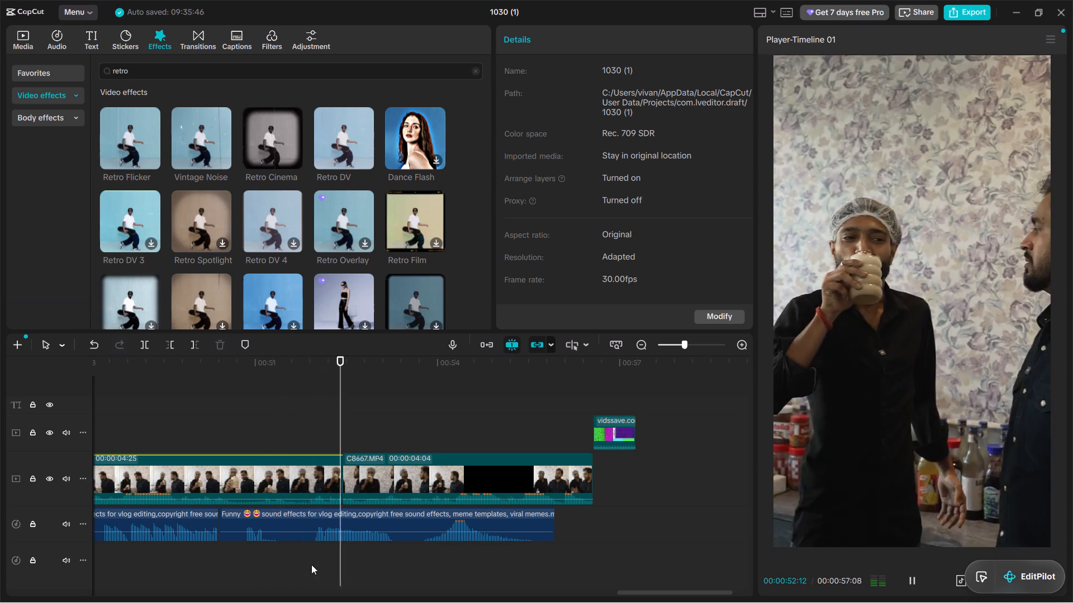
pyautogui.click(311, 564)
pyautogui.click(319, 534)
pyautogui.hotkey('ctrl', 'b')
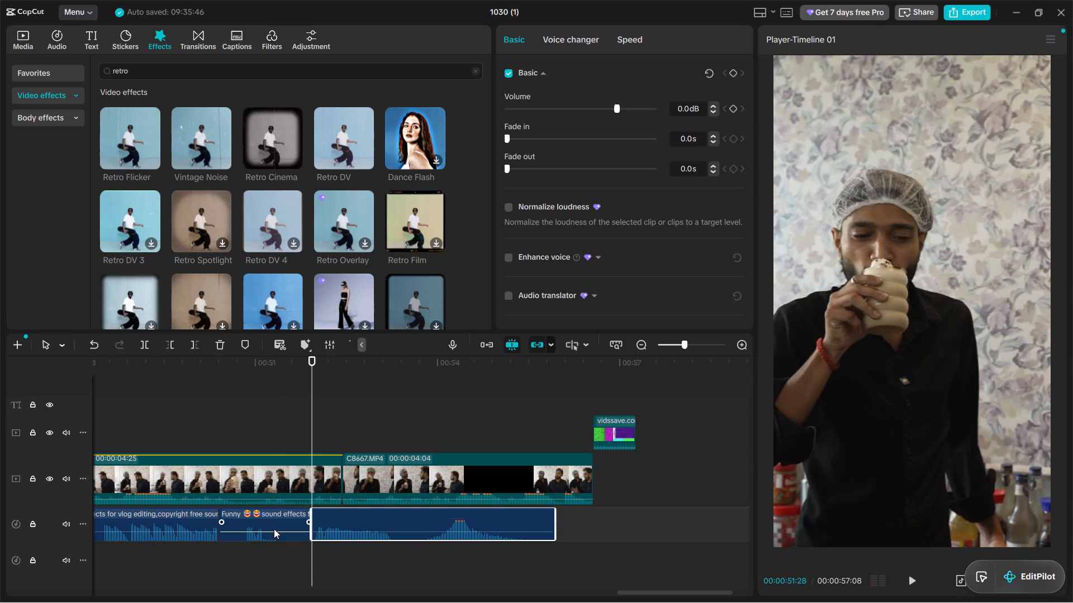
# Cut the sound effect at 00:00:53:14 and delete the pieces before and after the 00:00:51:28–00:00:53:14 section.
pyautogui.keyDown('ctrl'); pyautogui.click(274, 529); pyautogui.keyUp('ctrl')
pyautogui.click(405, 566)
pyautogui.keyDown('ctrl'); pyautogui.click(397, 522); pyautogui.keyUp('ctrl')
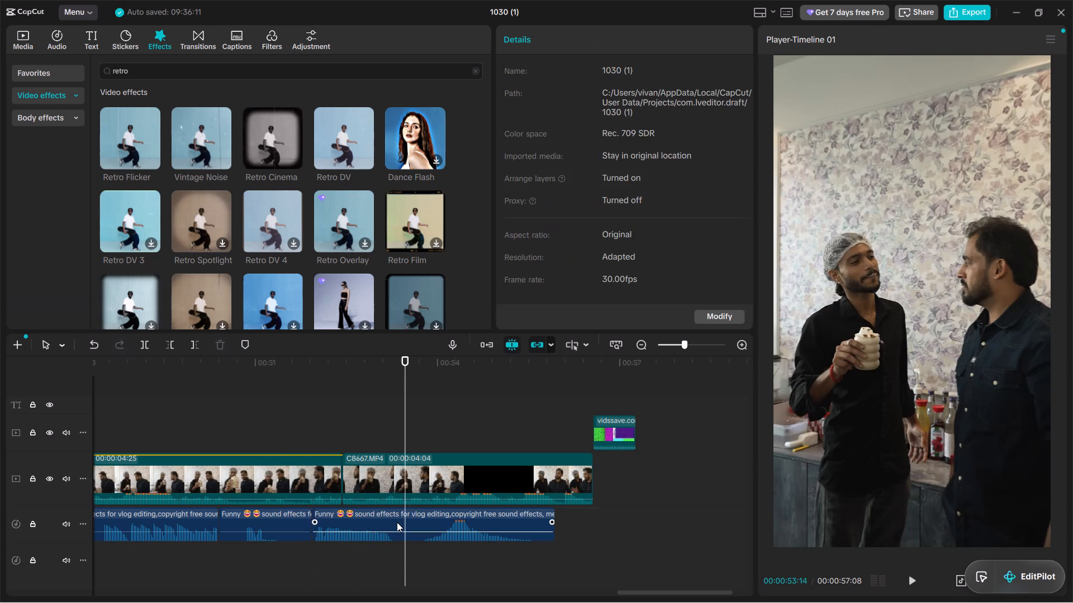
pyautogui.hotkey('ctrl', 'b')
pyautogui.press('BackSpace')
pyautogui.click(258, 533)
pyautogui.press('BackSpace')
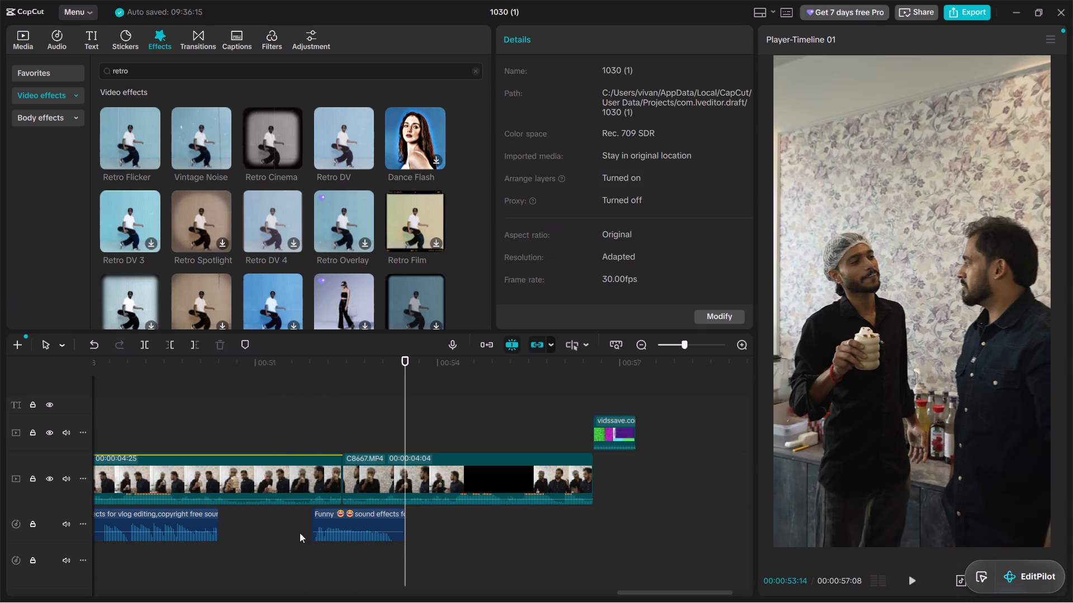
# Play on past the trimmed sound effect and split the last C8667 clip at 00:00:54:08.
pyautogui.press('space')
pyautogui.keyDown('ctrl'); pyautogui.scroll(4, 493, 545); pyautogui.keyUp('ctrl')
pyautogui.press('space')
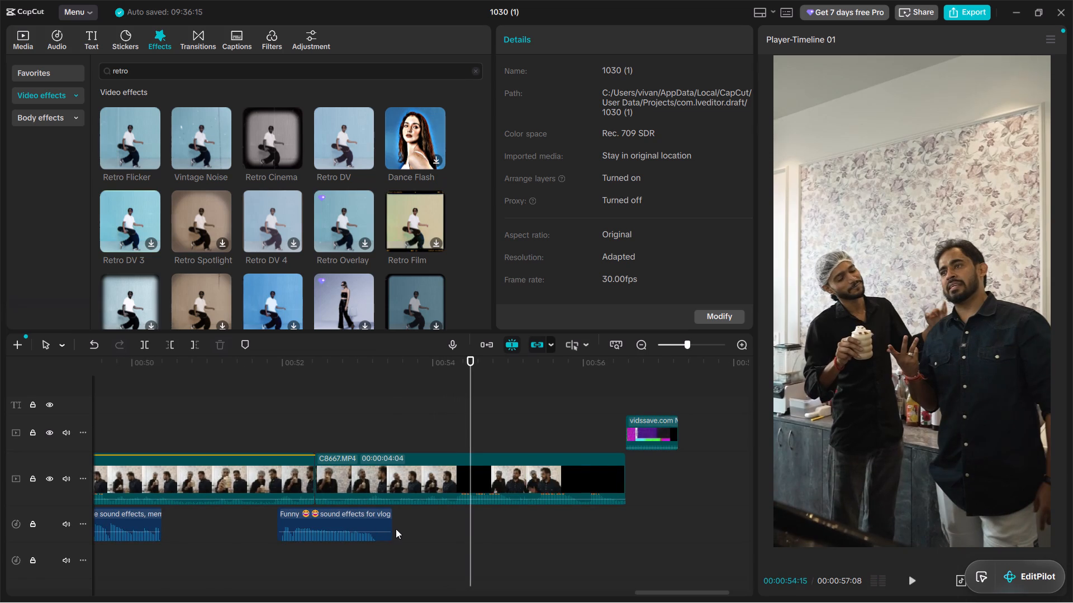
pyautogui.click(396, 529)
pyautogui.press('space')
pyautogui.press('space')
pyautogui.press('space')
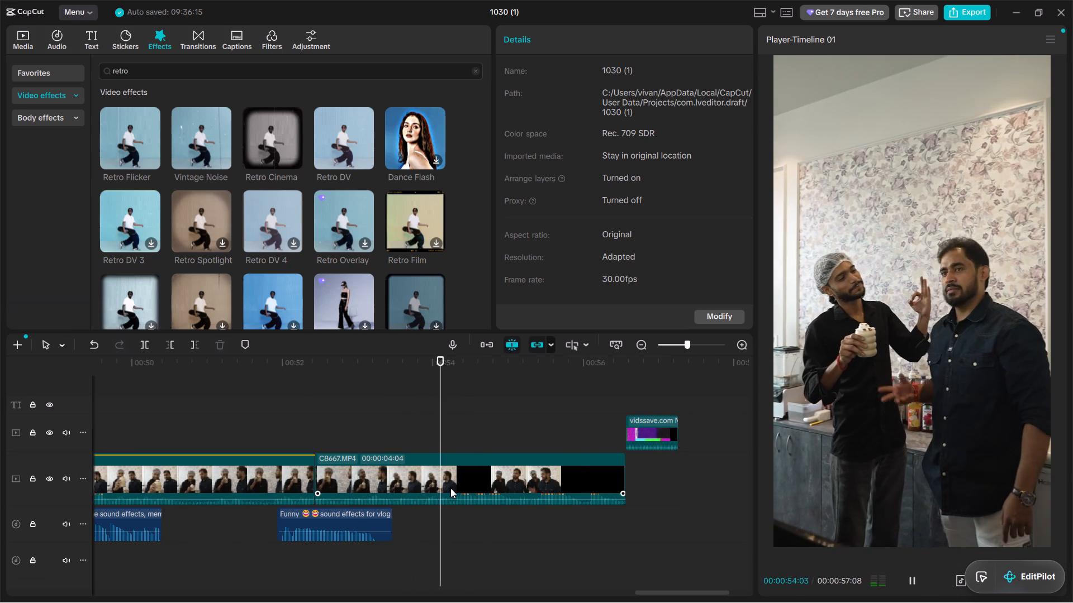
pyautogui.press('space')
pyautogui.click(450, 488)
pyautogui.hotkey('ctrl', 'b')
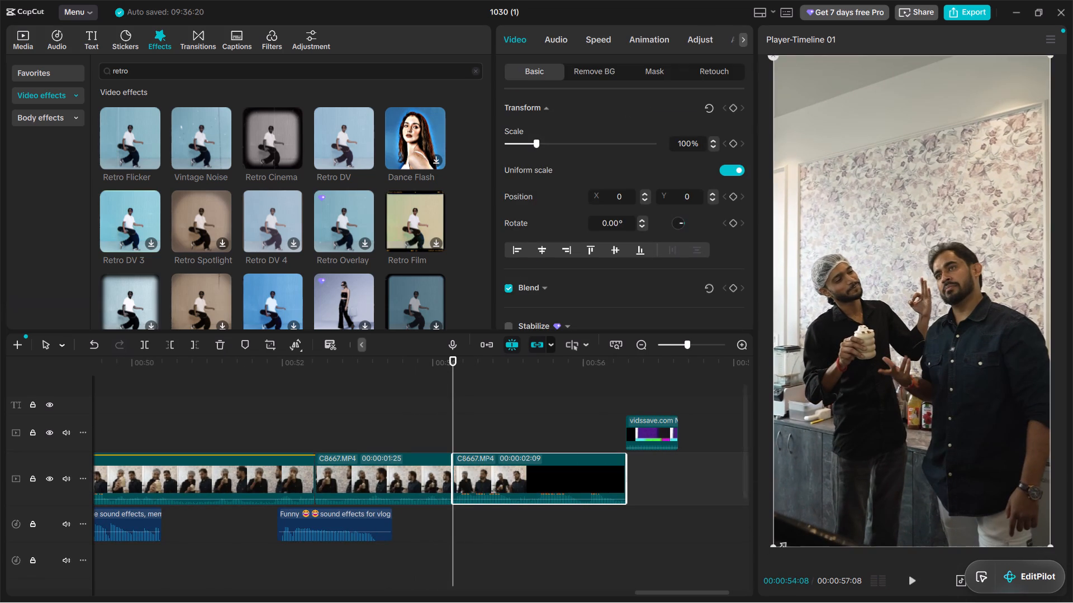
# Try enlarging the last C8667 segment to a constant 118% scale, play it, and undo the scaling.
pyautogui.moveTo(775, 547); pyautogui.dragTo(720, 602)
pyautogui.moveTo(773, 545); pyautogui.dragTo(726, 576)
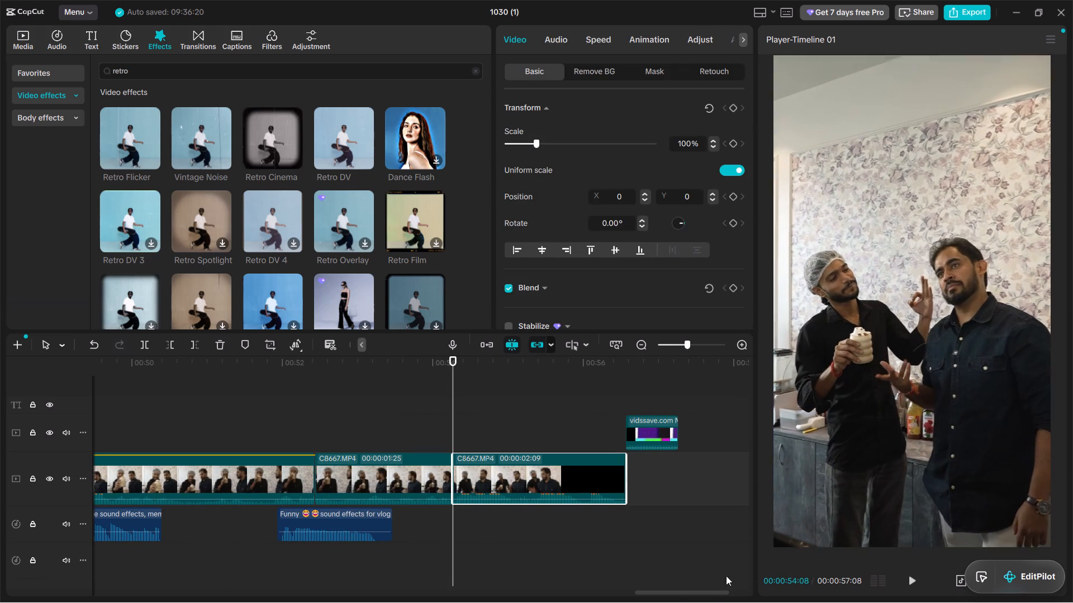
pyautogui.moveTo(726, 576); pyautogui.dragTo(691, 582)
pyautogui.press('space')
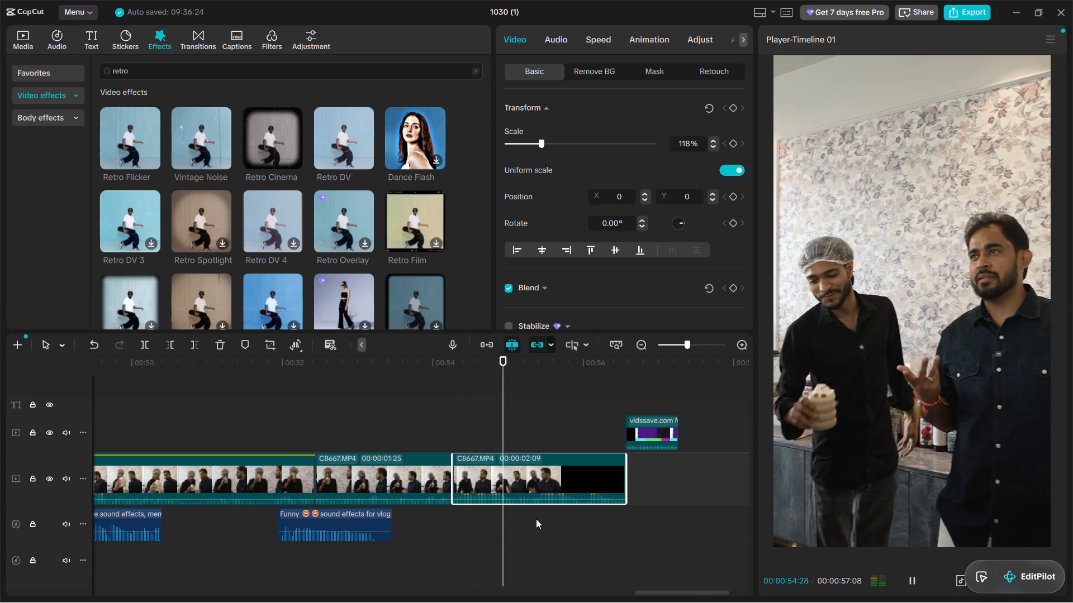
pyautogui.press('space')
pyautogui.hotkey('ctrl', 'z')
# Keyframe a quick zoom on the last C8667 segment, from 100% scale at 00:00:54:08 to 122% at 00:00:54:14.
pyautogui.click(452, 509)
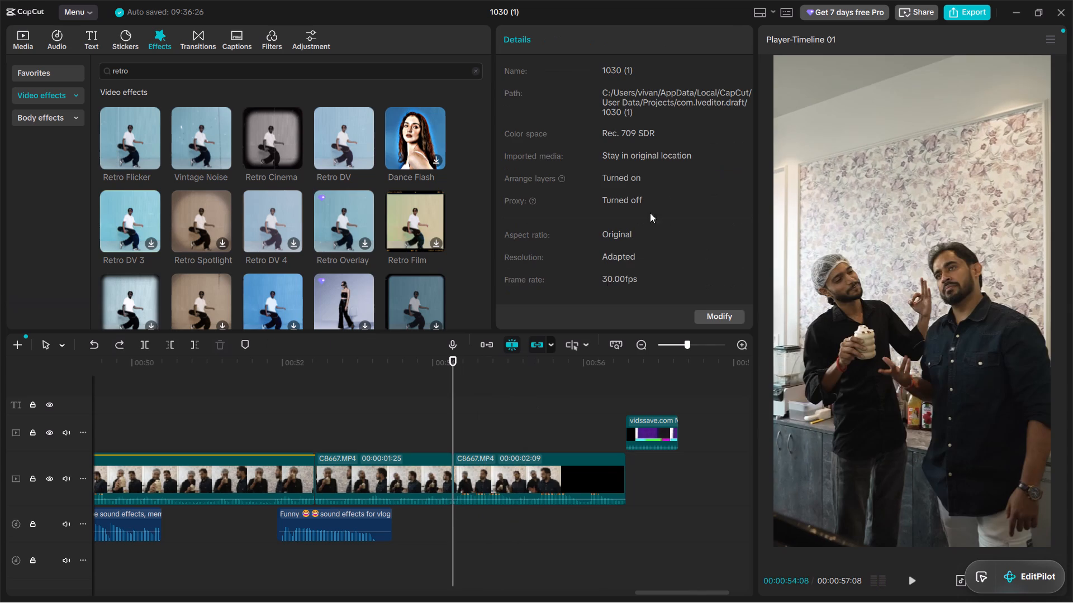
pyautogui.click(523, 475)
pyautogui.click(730, 122)
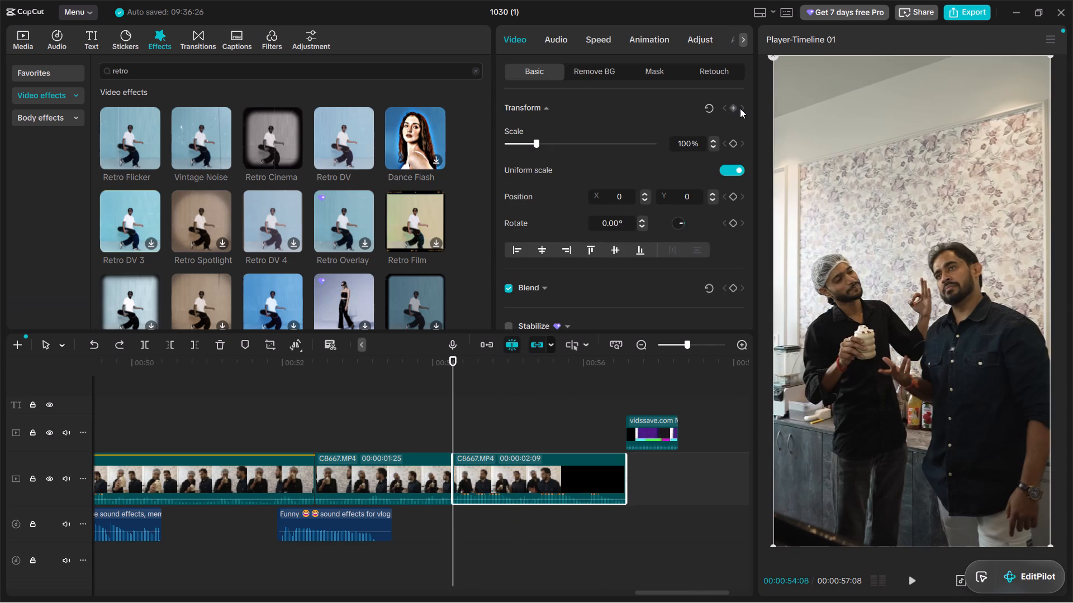
pyautogui.click(740, 108)
pyautogui.click(733, 110)
pyautogui.press('space')
pyautogui.press('space')
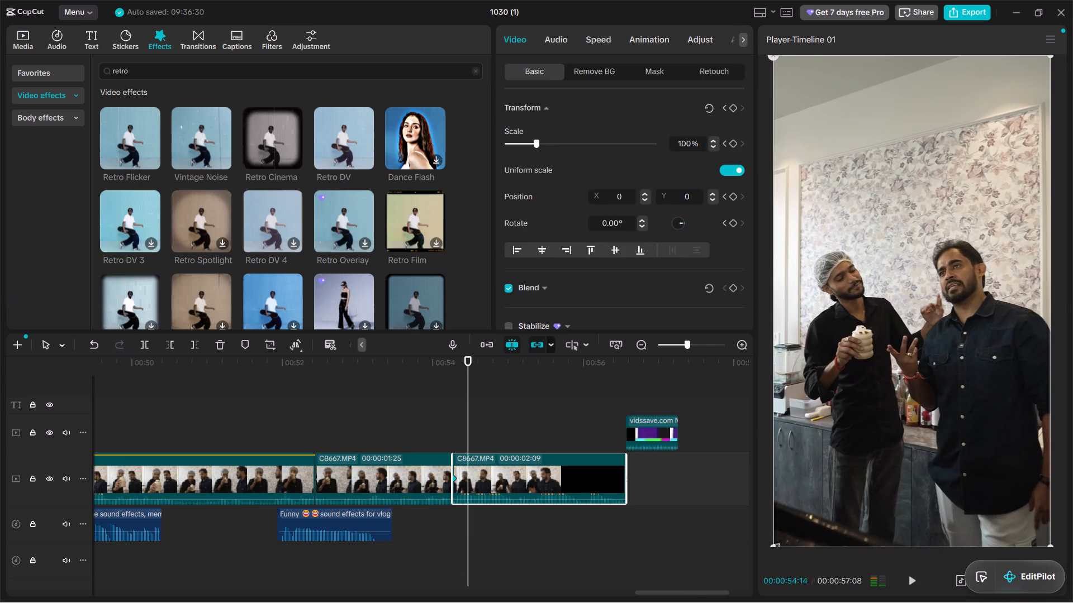
pyautogui.moveTo(772, 547); pyautogui.dragTo(676, 592)
# Add a Transform keyframe at 00:00:55:09 holding the 122% scale, and enlarge the clip further shortly past it.
pyautogui.press('space')
pyautogui.press('space')
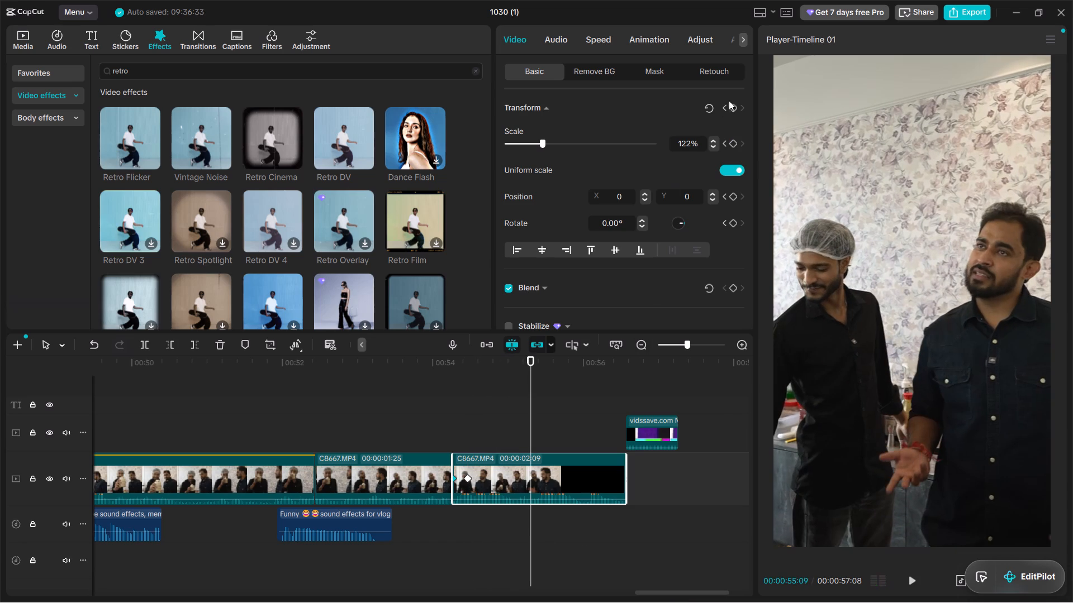
pyautogui.click(731, 112)
pyautogui.keyDown('ctrl'); pyautogui.scroll(-4, 900, 240); pyautogui.keyUp('ctrl')
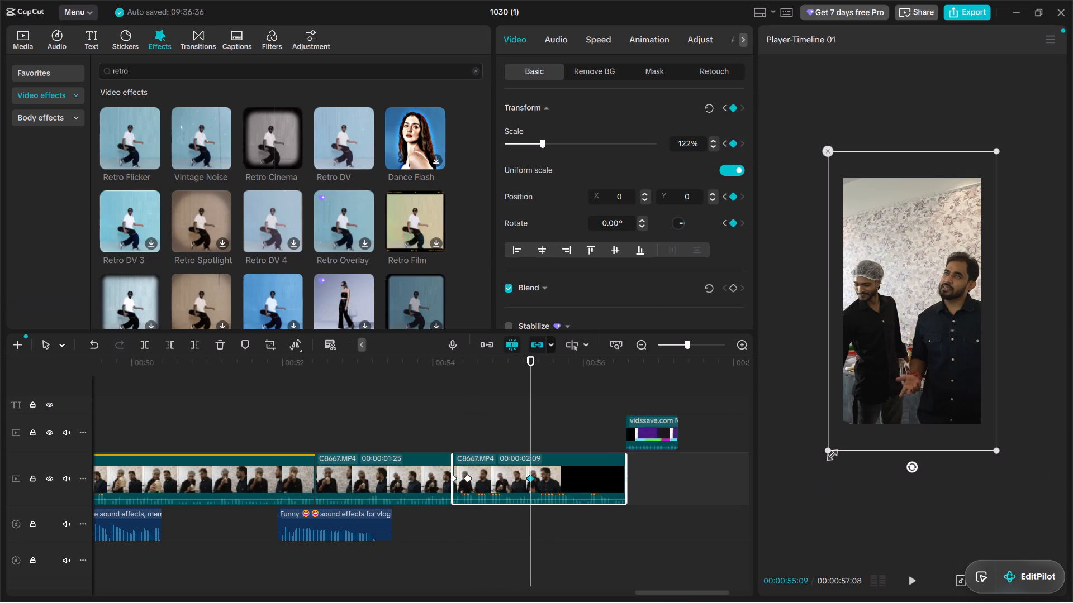
pyautogui.press('space')
pyautogui.press('space')
pyautogui.moveTo(829, 452); pyautogui.dragTo(778, 476)
# Play the keyframed zooms on the last C8667 segment from 00:00:54:08 and return to the segment's start.
pyautogui.click(512, 428)
pyautogui.click(444, 434)
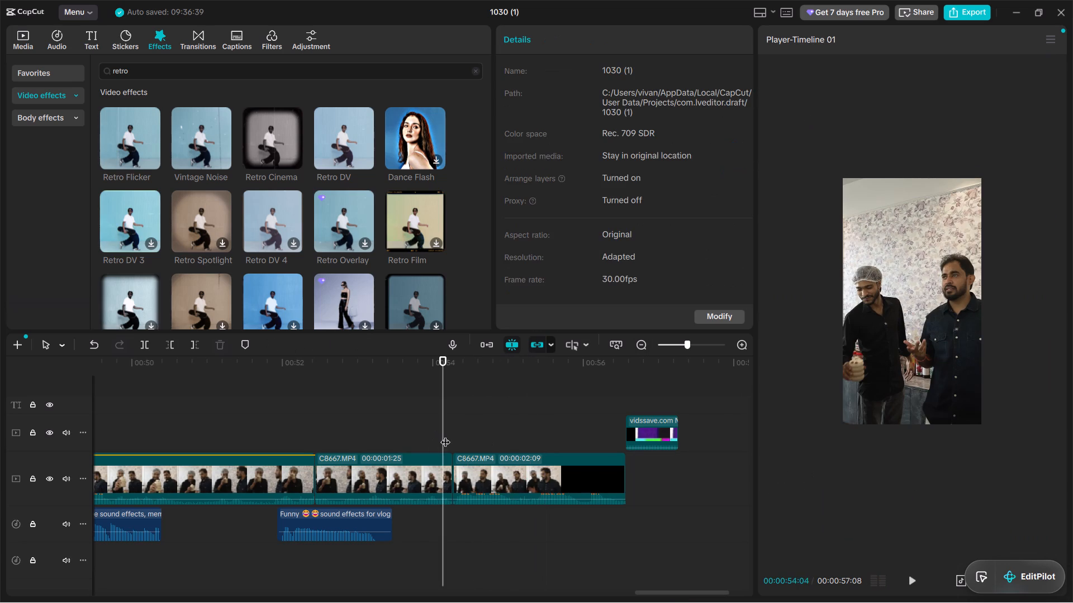
pyautogui.click(452, 438)
pyautogui.press('space')
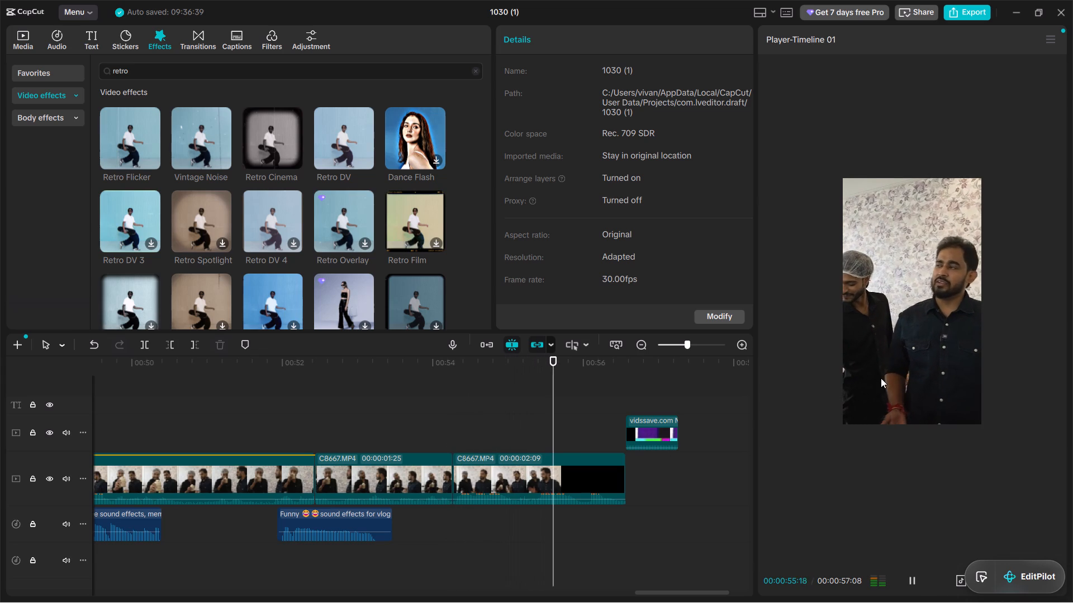
pyautogui.press('space')
pyautogui.press('space')
pyautogui.press('space')
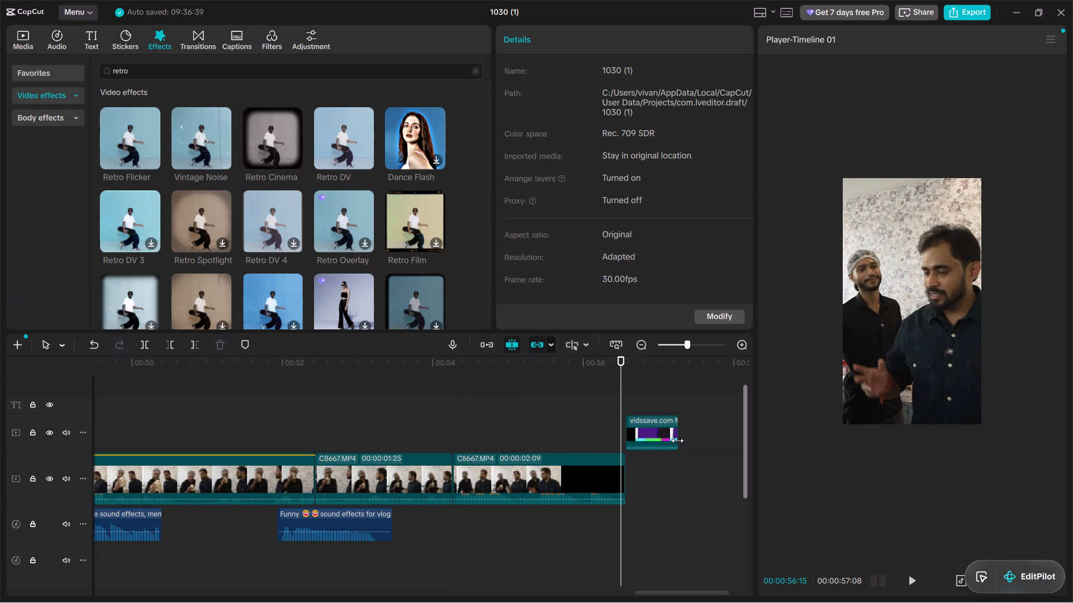
pyautogui.press('space')
pyautogui.click(540, 428)
pyautogui.click(467, 411)
pyautogui.click(459, 411)
pyautogui.click(455, 411)
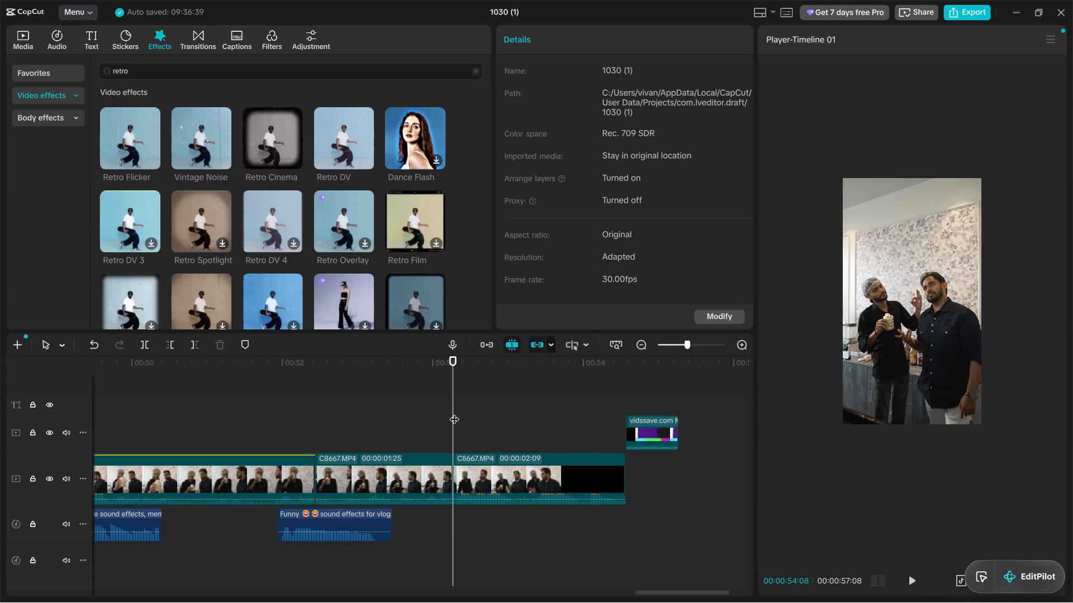
pyautogui.keyDown('ctrl'); pyautogui.scroll(3, 976, 303); pyautogui.keyUp('ctrl')
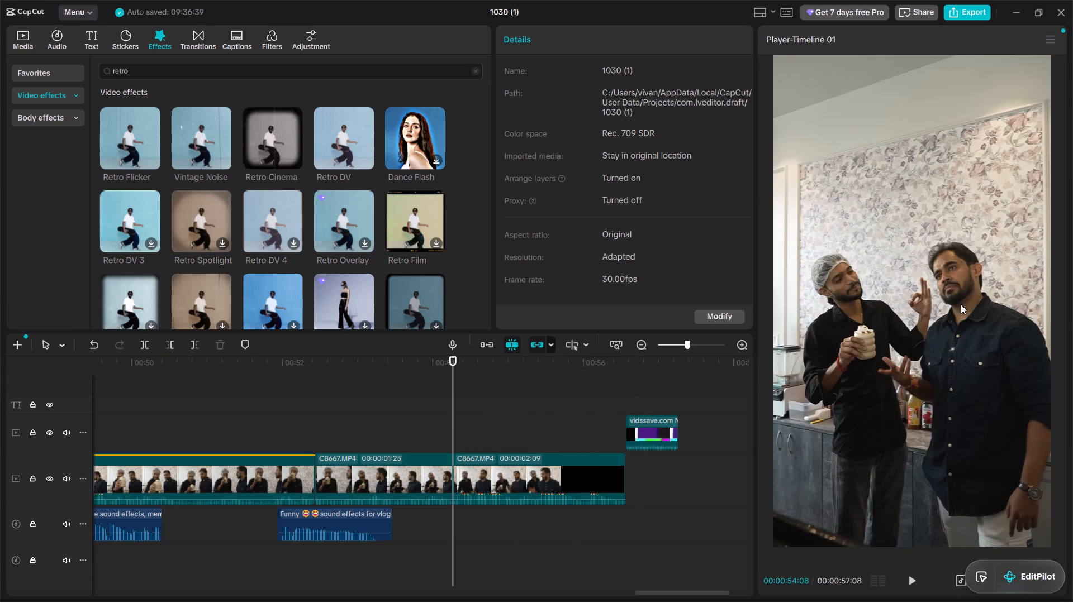
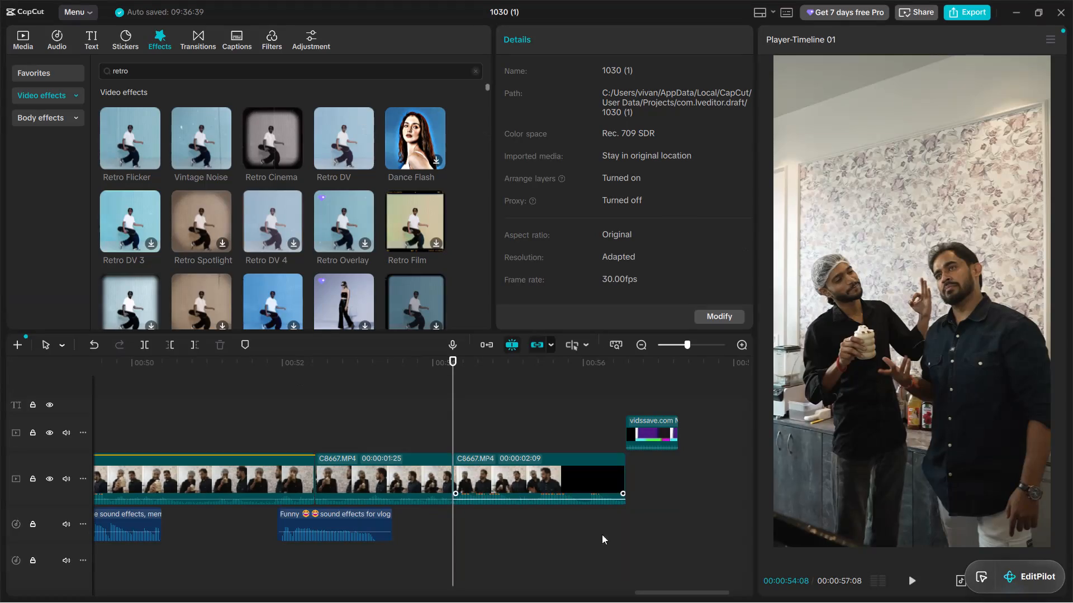
# Play the C8667 section from about 00:00:35 and examine the footage and meme sounds.
pyautogui.click(364, 446)
pyautogui.moveTo(363, 445); pyautogui.dragTo(358, 416)
pyautogui.press('space')
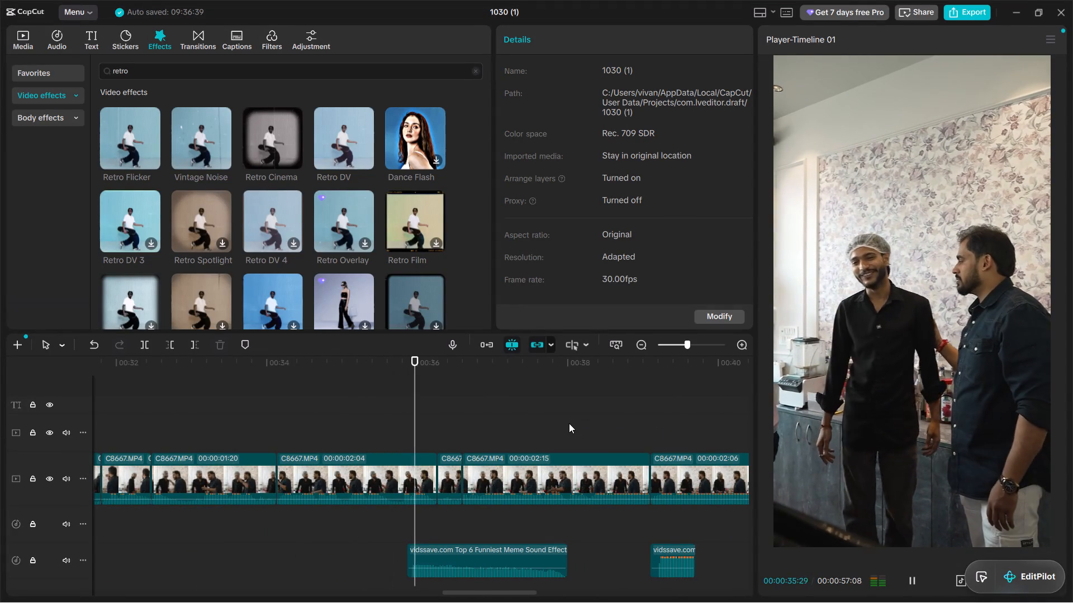
pyautogui.keyDown('alt'); pyautogui.scroll(4, 569, 423); pyautogui.keyUp('alt')
pyautogui.keyDown('alt'); pyautogui.scroll(-5, 569, 423); pyautogui.keyUp('alt')
pyautogui.keyDown('ctrl'); pyautogui.scroll(-19, 567, 418); pyautogui.keyUp('ctrl')
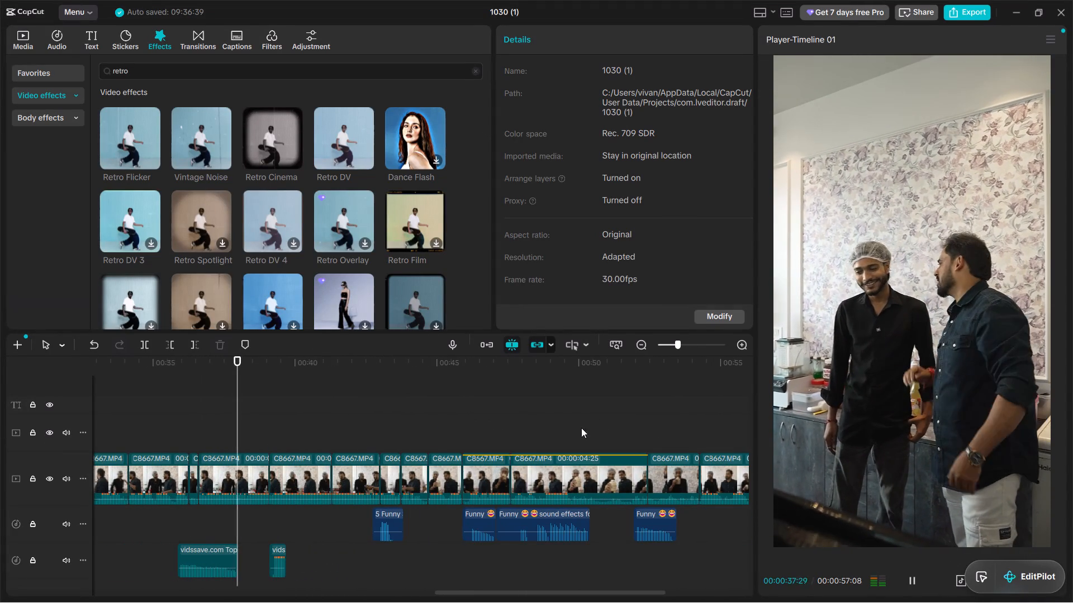
pyautogui.keyDown('alt'); pyautogui.scroll(2, 574, 435); pyautogui.keyUp('alt')
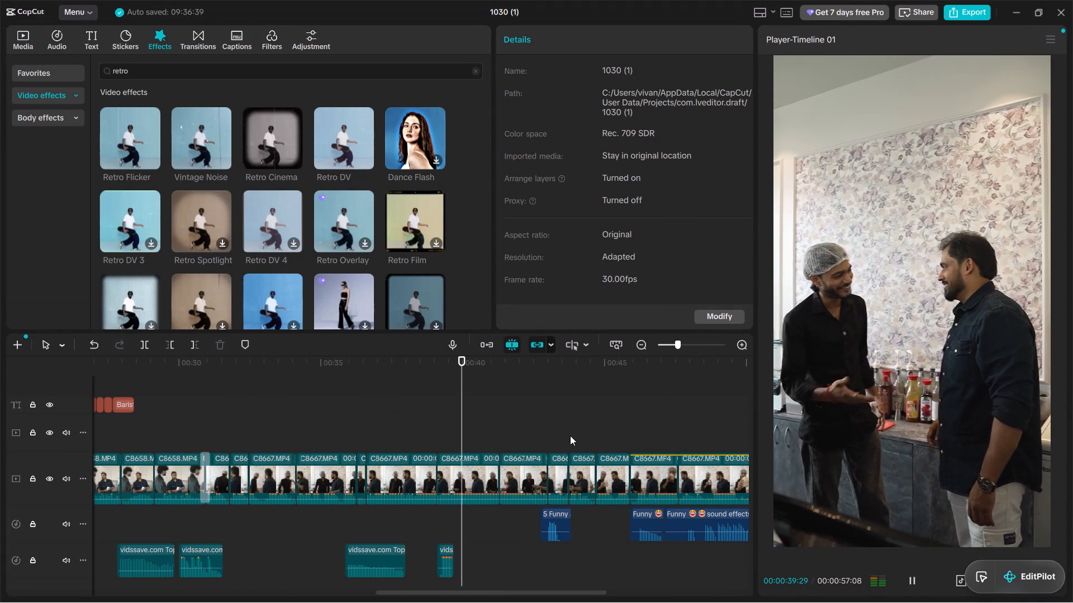
# Enable Color correction and Auto adjust on all C8658 and C8667 clips following the special effects clip.
pyautogui.keyDown('ctrl'); pyautogui.scroll(-11, 567, 433); pyautogui.keyUp('ctrl')
pyautogui.moveTo(665, 466); pyautogui.dragTo(633, 469)
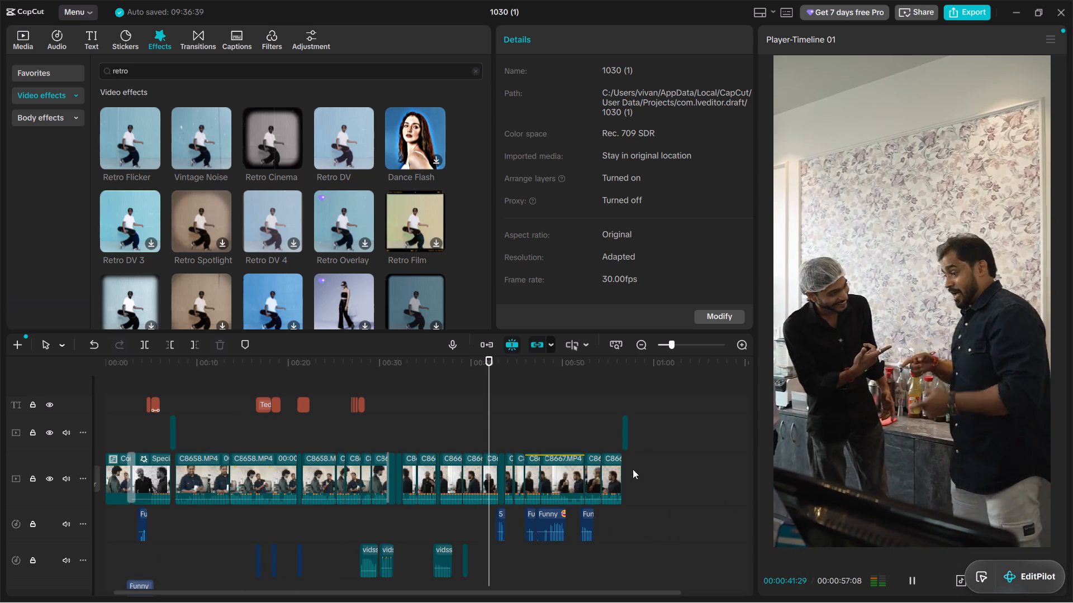
pyautogui.moveTo(633, 469); pyautogui.dragTo(200, 489)
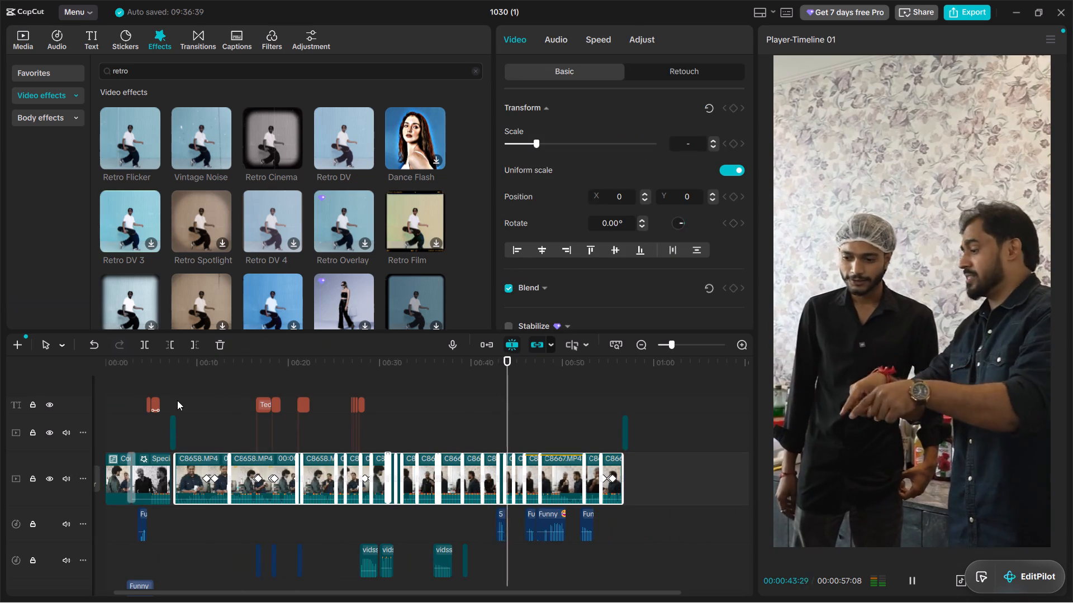
pyautogui.click(172, 367)
pyautogui.press('space')
pyautogui.keyDown('ctrl'); pyautogui.scroll(9, 208, 425); pyautogui.keyUp('ctrl')
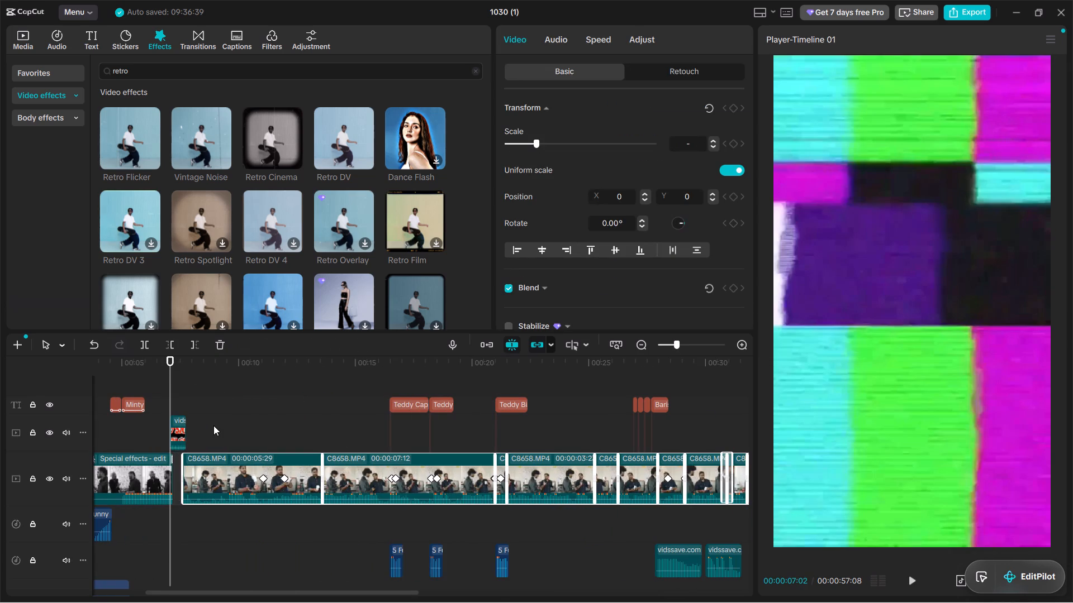
pyautogui.press('space')
pyautogui.press('space')
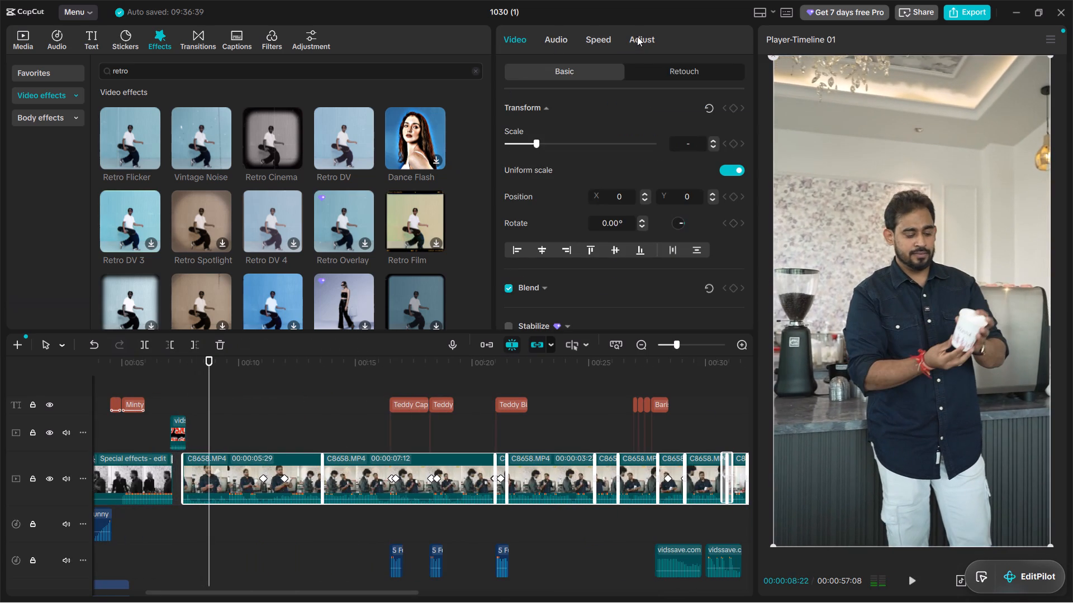
pyautogui.click(638, 36)
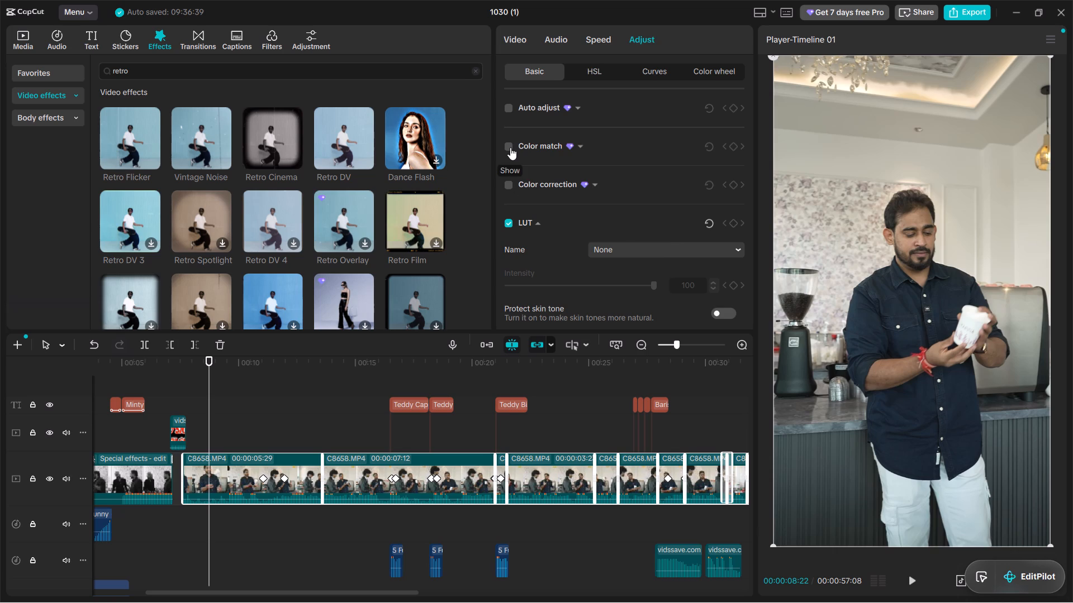
pyautogui.click(507, 188)
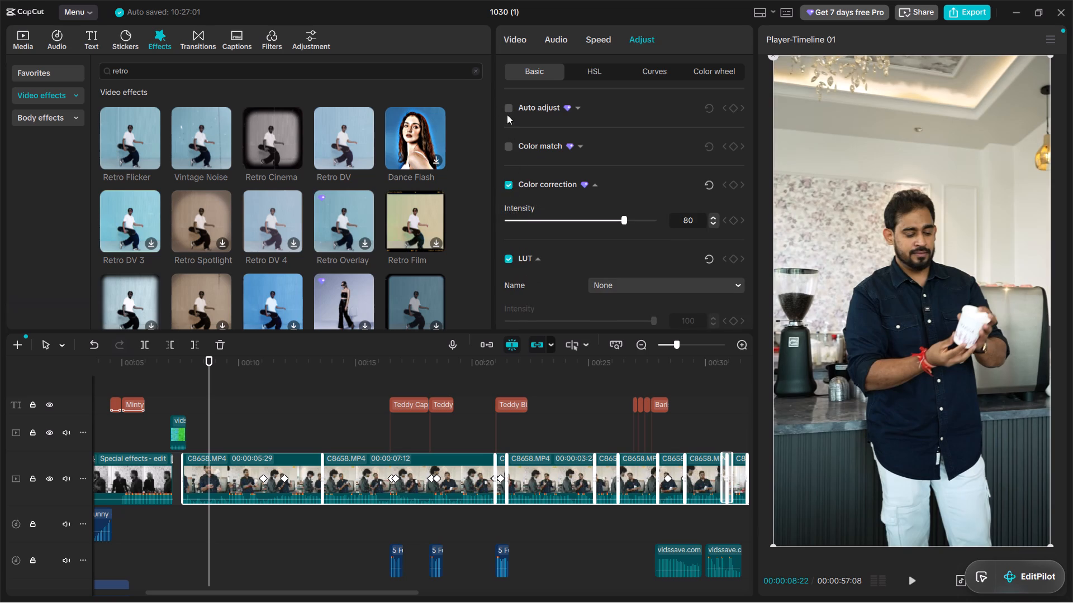
pyautogui.click(511, 110)
# Play the adjusted clips, lower their Auto adjust intensity to 30, and briefly preview the look.
pyautogui.press('space')
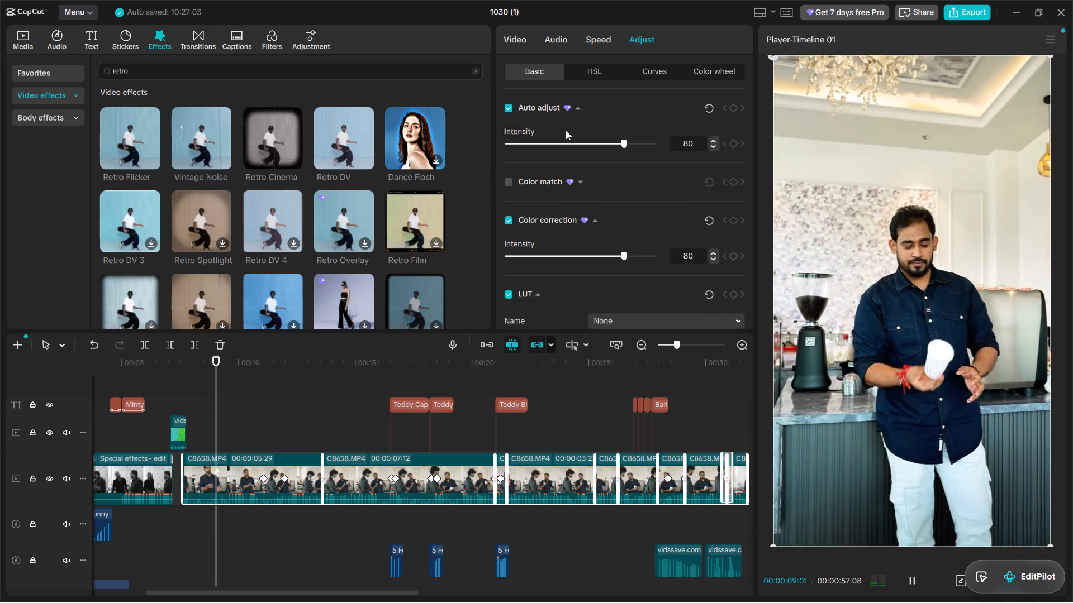
pyautogui.keyDown('alt'); pyautogui.scroll(2, 396, 477); pyautogui.keyUp('alt')
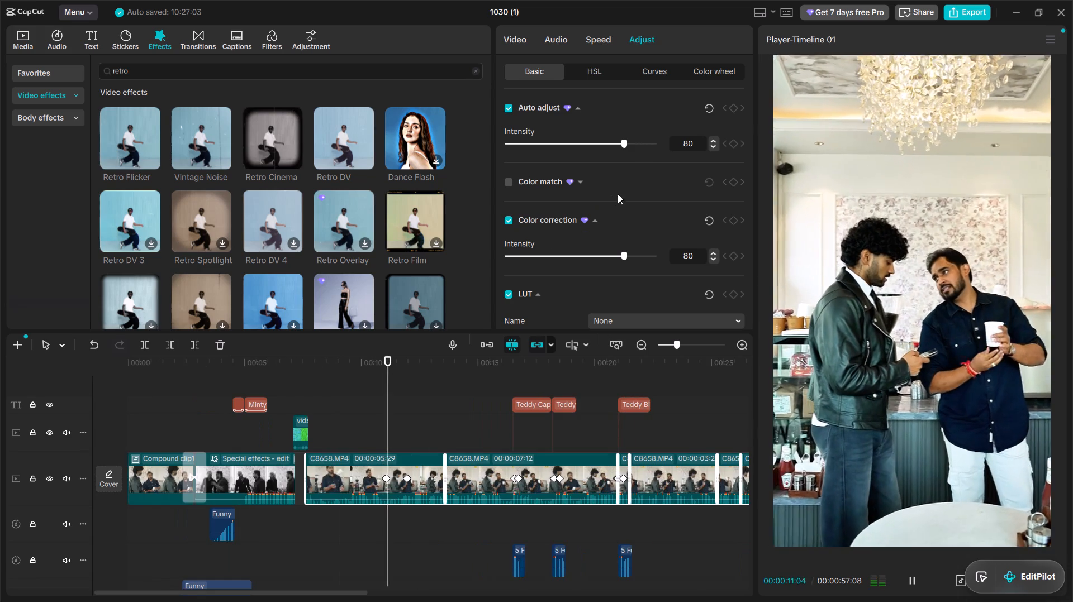
pyautogui.press('space')
pyautogui.moveTo(607, 141); pyautogui.dragTo(602, 118)
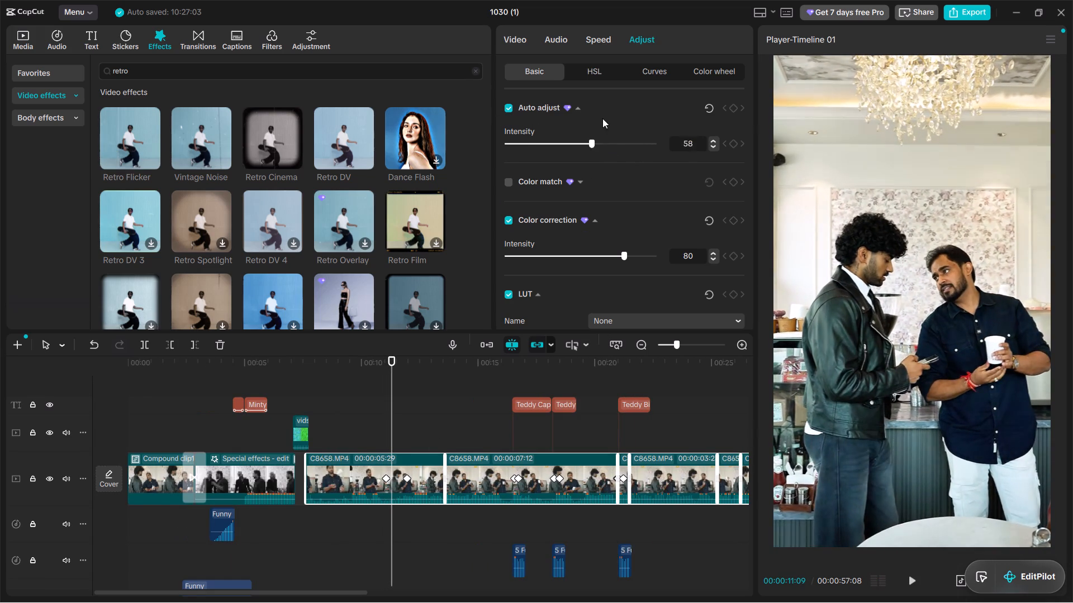
pyautogui.moveTo(602, 118); pyautogui.dragTo(550, 118)
pyautogui.press('space')
pyautogui.press('space')
# Set the selected clips' Color correction intensity to 47, play the graded footage from 00:00:11:27, and return to 00:00:23:19.
pyautogui.moveTo(588, 255); pyautogui.dragTo(585, 241)
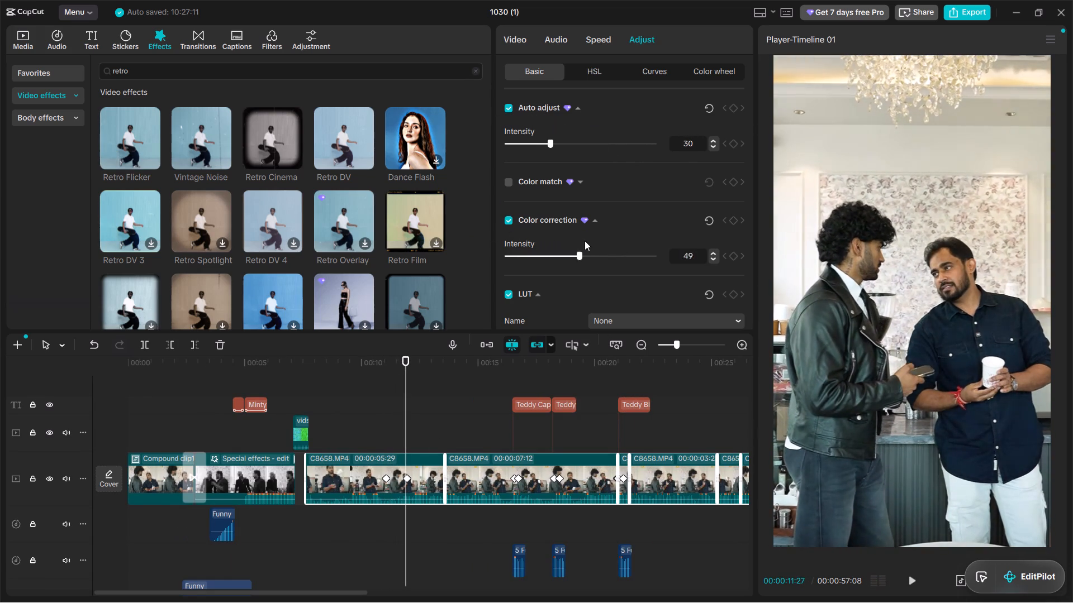
pyautogui.moveTo(585, 241); pyautogui.dragTo(690, 248)
pyautogui.moveTo(690, 248); pyautogui.dragTo(576, 216)
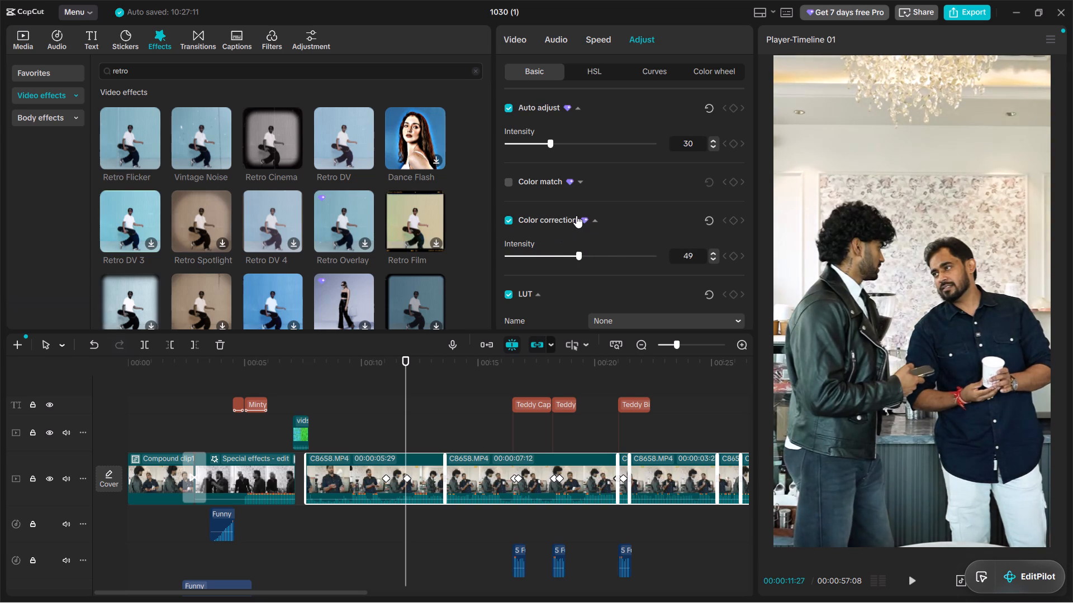
pyautogui.moveTo(576, 216); pyautogui.dragTo(576, 233)
pyautogui.press('space')
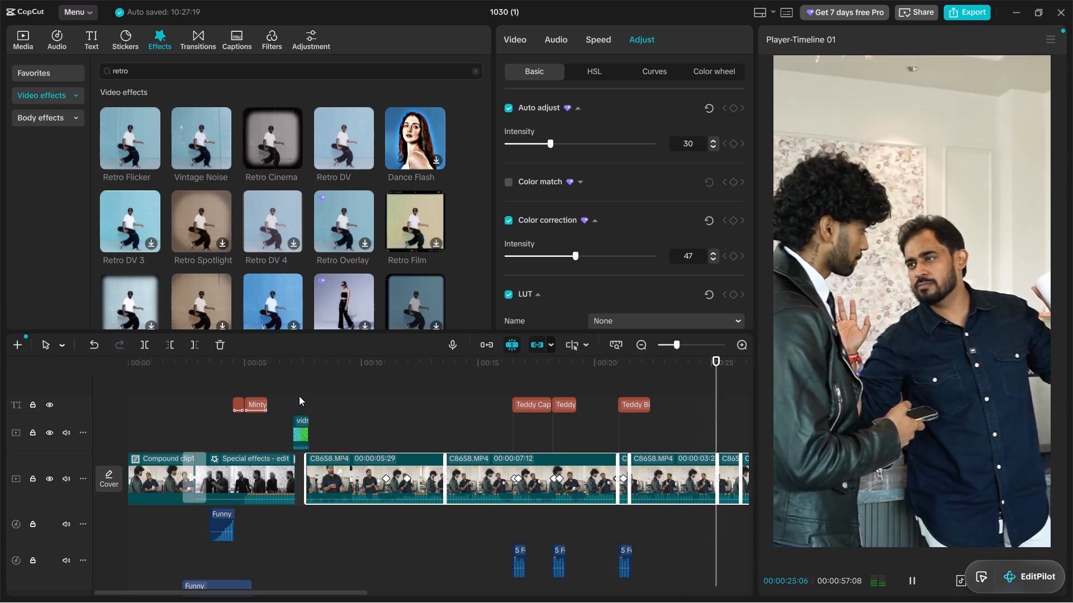
pyautogui.keyDown('alt'); pyautogui.scroll(-2, 393, 491); pyautogui.keyUp('alt')
pyautogui.keyDown('alt'); pyautogui.scroll(2, 377, 492); pyautogui.keyUp('alt')
pyautogui.click(240, 402)
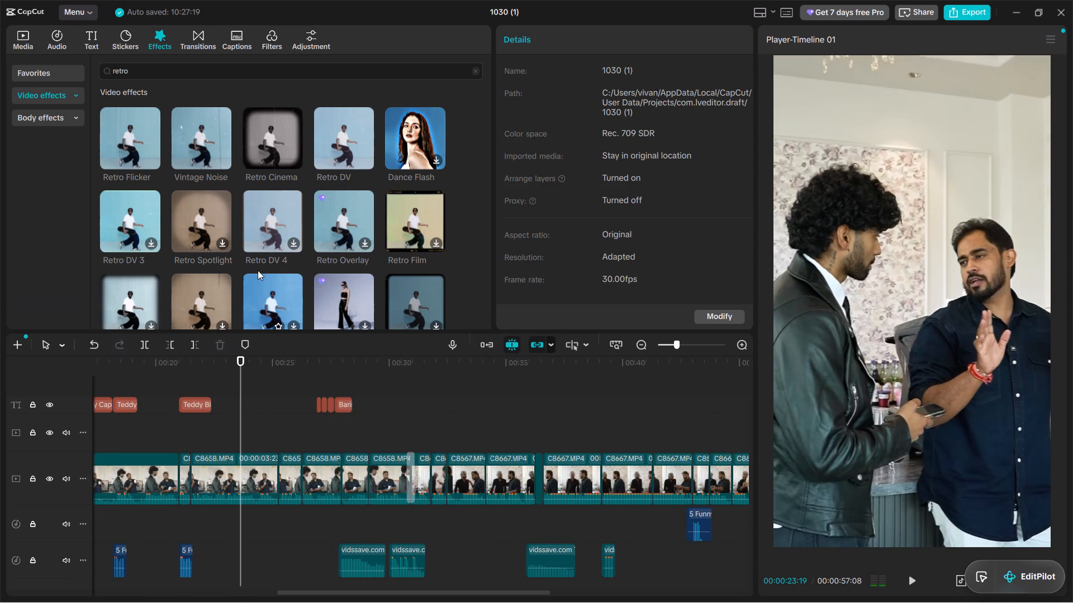
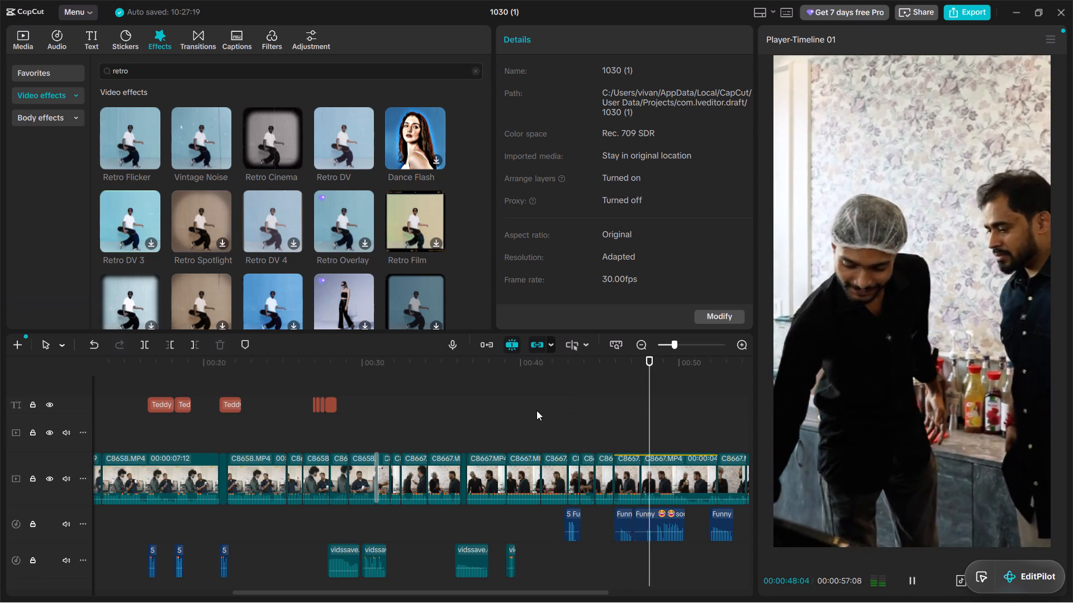
# Play the C8667 footage from about 00:00:41 and stop at 00:00:43:22 to examine where a meme sound fits.
pyautogui.click(537, 410)
pyautogui.keyDown('ctrl'); pyautogui.scroll(10, 573, 442); pyautogui.keyUp('ctrl')
pyautogui.press('space')
pyautogui.keyDown('alt'); pyautogui.scroll(-3, 559, 444); pyautogui.keyUp('alt')
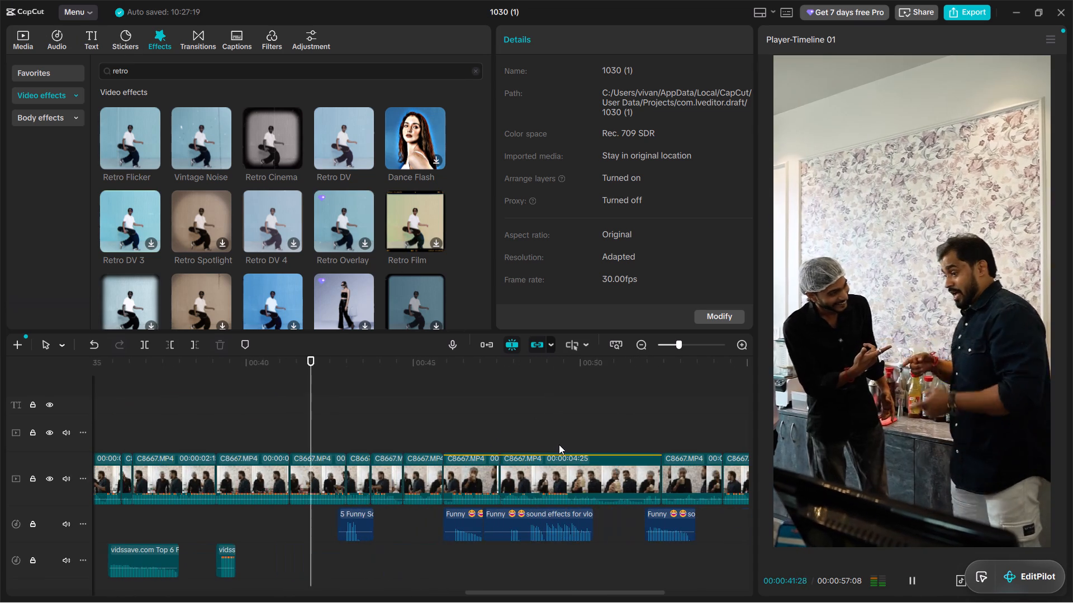
pyautogui.keyDown('ctrl'); pyautogui.scroll(6, 386, 443); pyautogui.keyUp('ctrl')
pyautogui.press('space')
pyautogui.press('space')
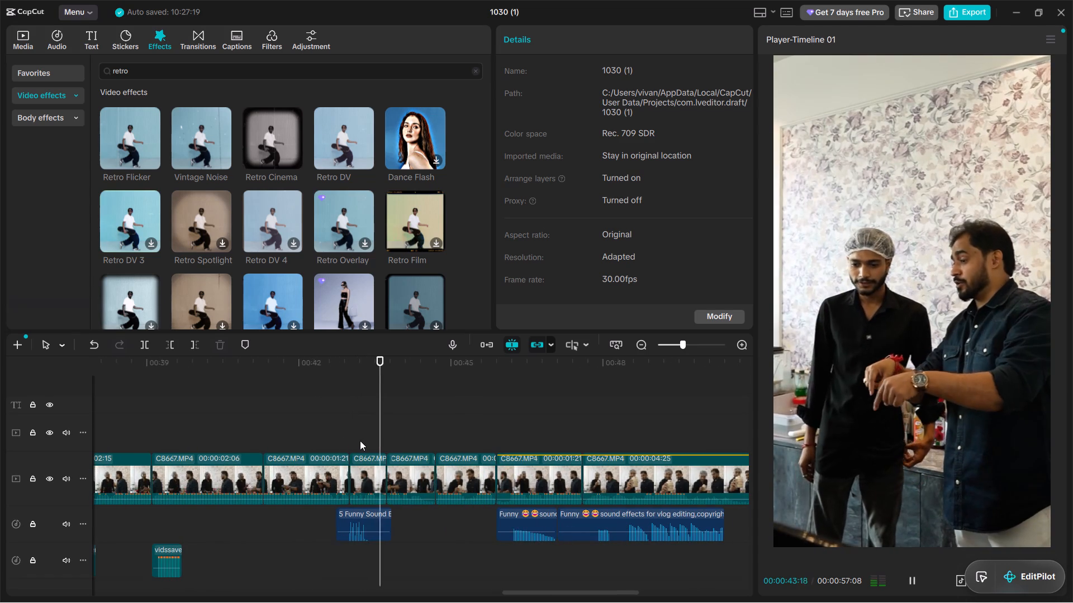
pyautogui.press('space')
pyautogui.click(385, 426)
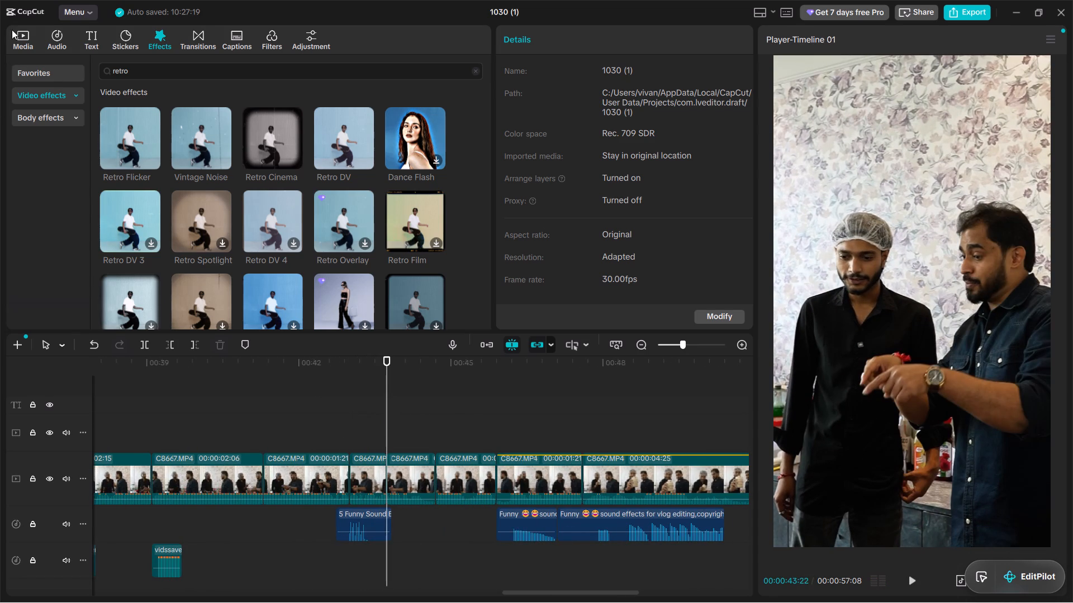
# Audition the 23-second Funny sound effects file, mark its start at 00:00:02:27, and place it on the lower audio track just before 00:00:43:22.
pyautogui.click(15, 30)
pyautogui.scroll(-7, 207, 212)
pyautogui.click(334, 269)
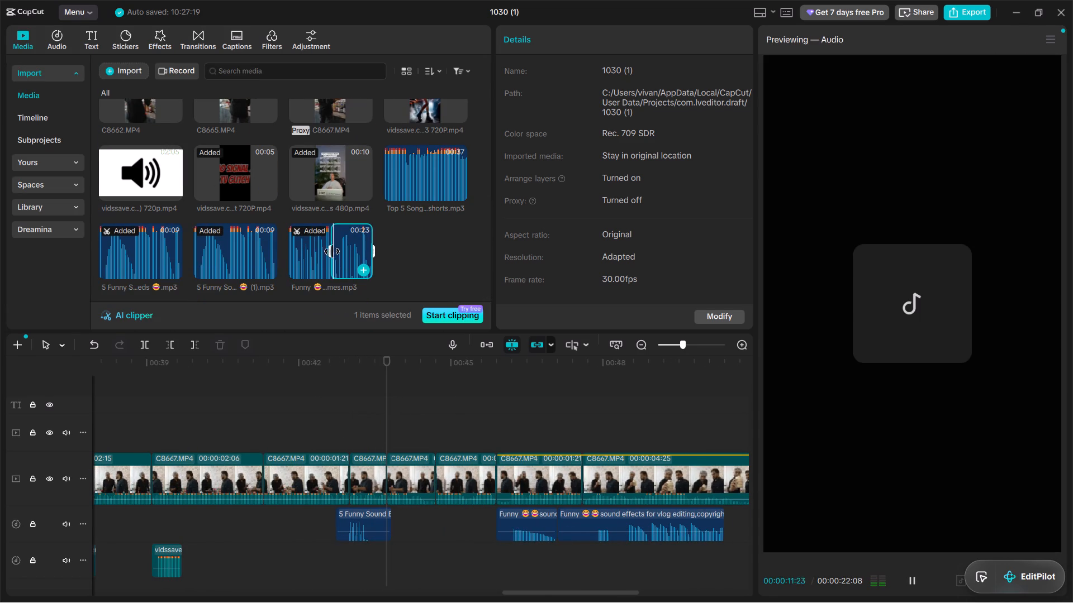
pyautogui.moveTo(329, 248); pyautogui.dragTo(243, 218)
pyautogui.press('space')
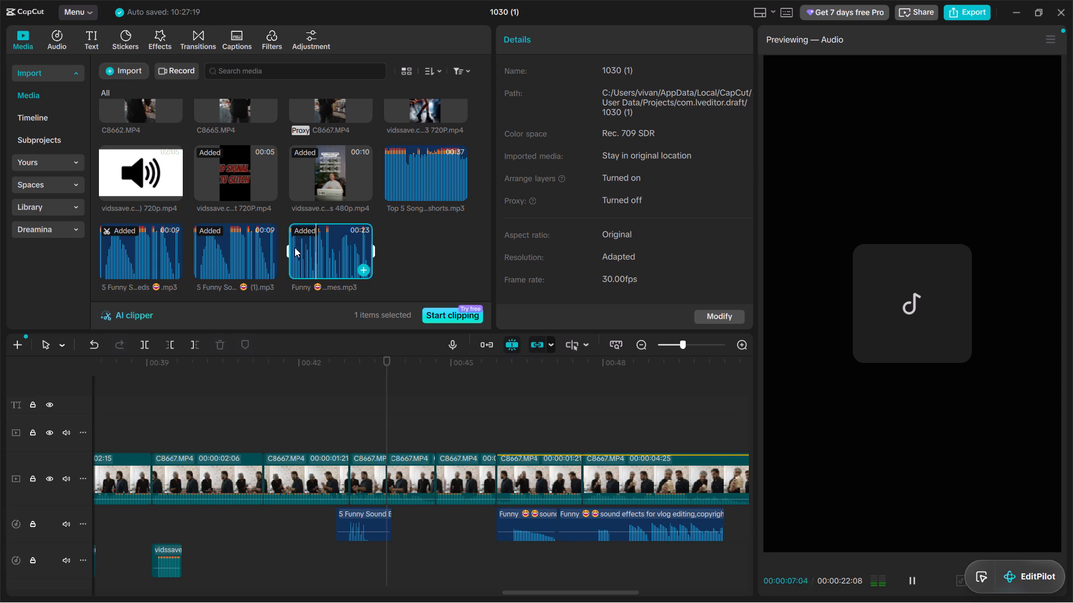
pyautogui.click(307, 251)
pyautogui.click(297, 247)
pyautogui.press('space')
pyautogui.press('space')
pyautogui.press('space')
pyautogui.click(295, 251)
pyautogui.press('space')
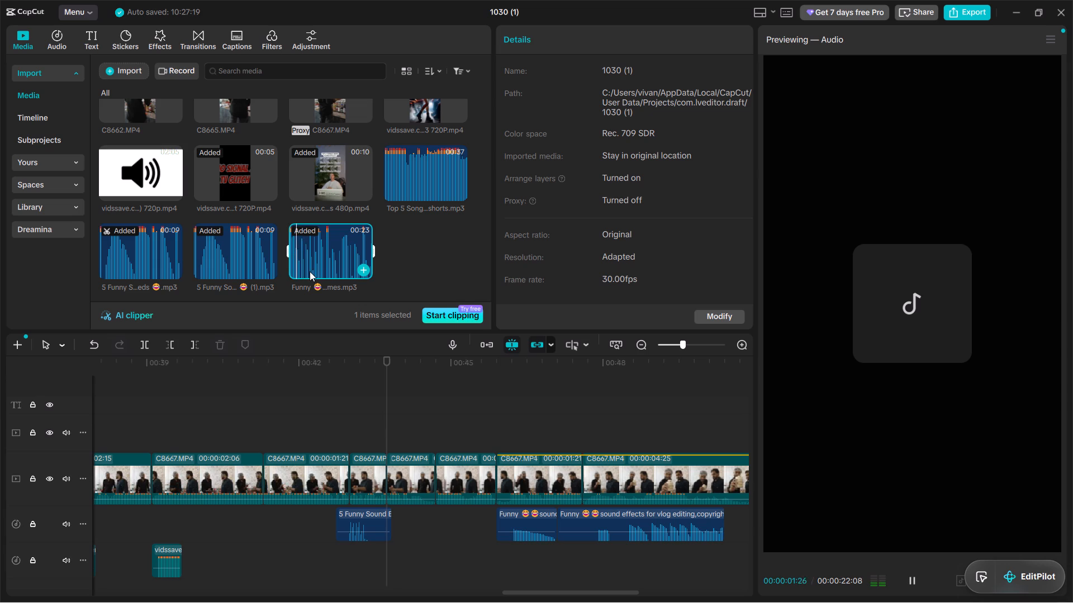
pyautogui.press('space')
pyautogui.press('space')
pyautogui.press('space')
pyautogui.press('i')
pyautogui.moveTo(320, 253); pyautogui.dragTo(378, 561)
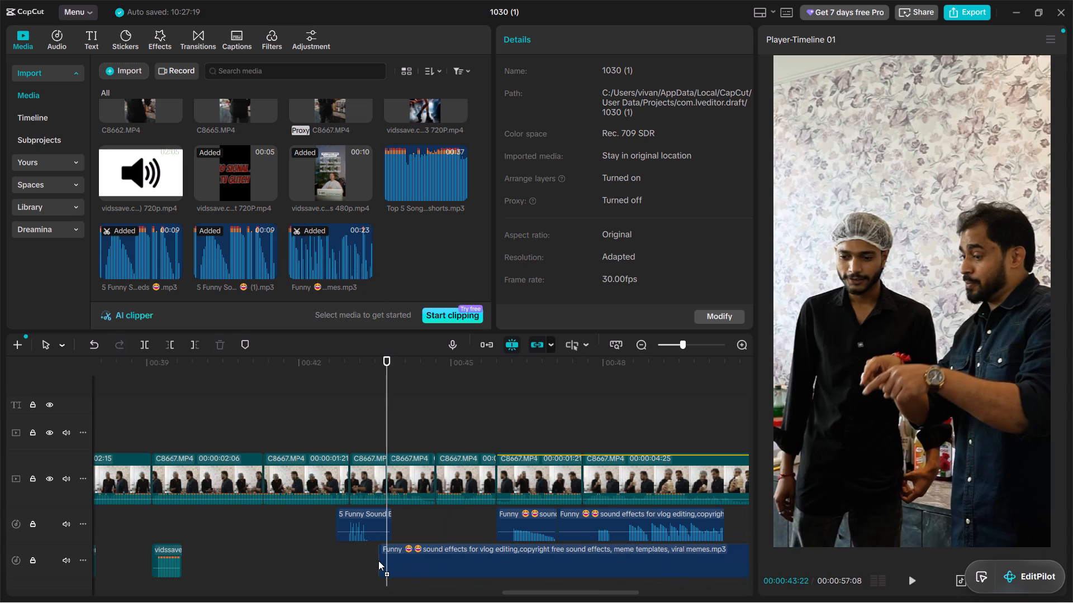
pyautogui.moveTo(378, 561); pyautogui.dragTo(382, 562)
# Play the added meme sound, split it at 00:00:44:17, and delete the part after the cut.
pyautogui.press('space')
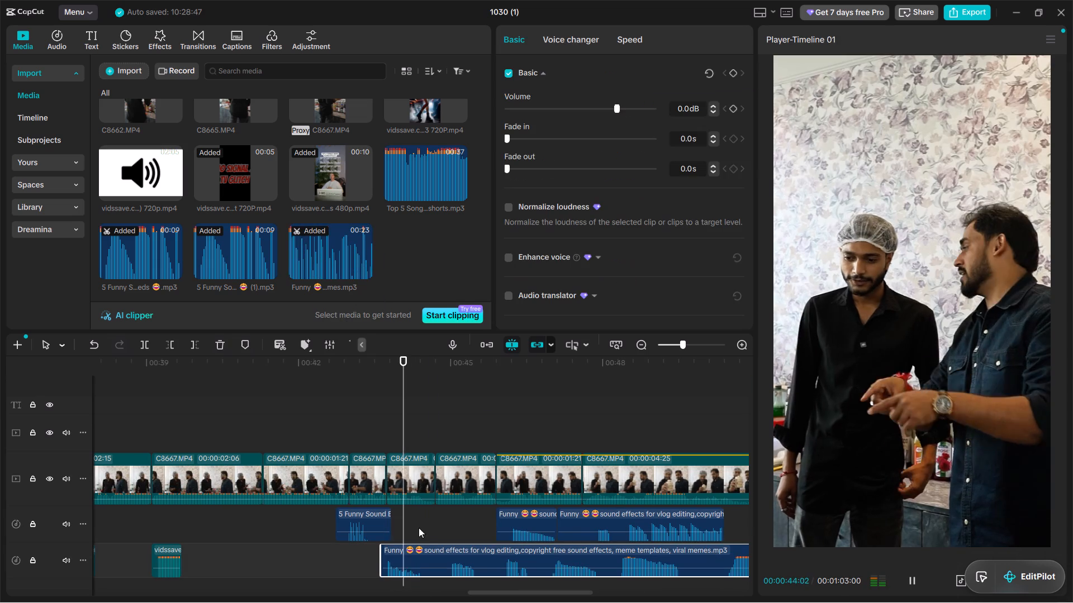
pyautogui.press('space')
pyautogui.click(428, 524)
pyautogui.keyDown('ctrl'); pyautogui.click(436, 563); pyautogui.keyUp('ctrl')
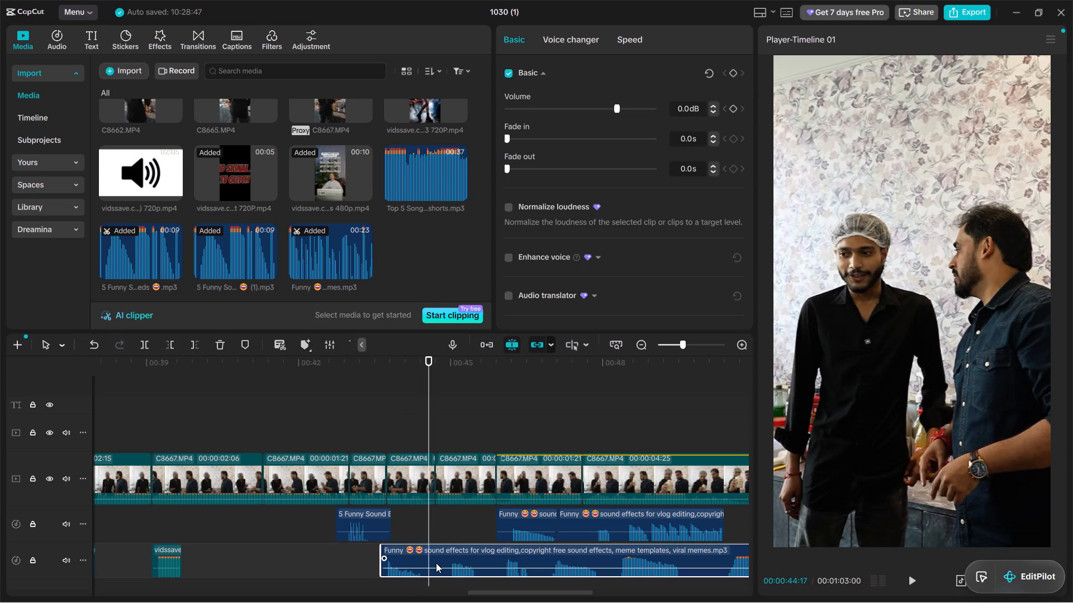
pyautogui.hotkey('ctrl', 'b')
pyautogui.press('BackSpace')
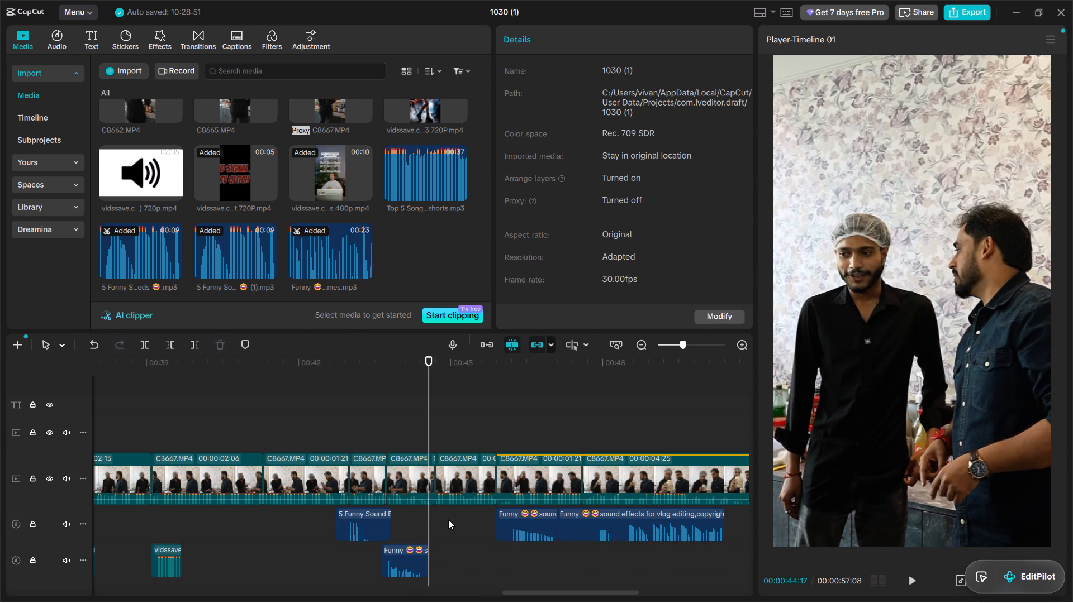
# Preview the dreamy filters, including Dreamy Sunset, Dreamy Soft, Dreamy Glow, Dreamy Night, Dreamy Fog, Spring Dreams, and Neon Fire, and compare their looks.
pyautogui.keyDown('ctrl'); pyautogui.scroll(-20, 448, 515); pyautogui.keyUp('ctrl')
pyautogui.keyDown('ctrl'); pyautogui.scroll(-1, 448, 515); pyautogui.keyUp('ctrl')
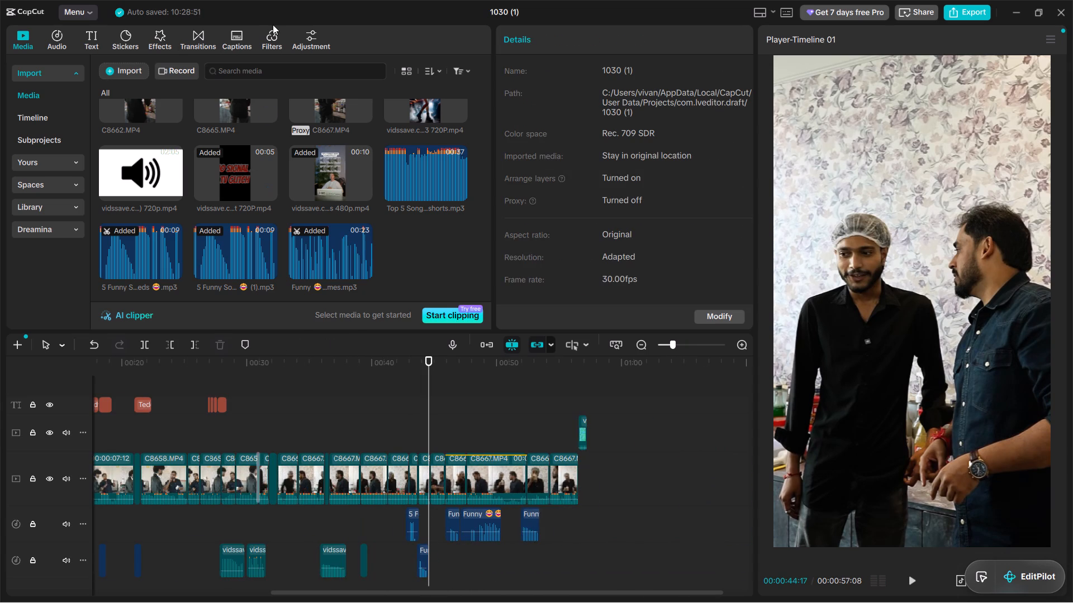
pyautogui.click(262, 47)
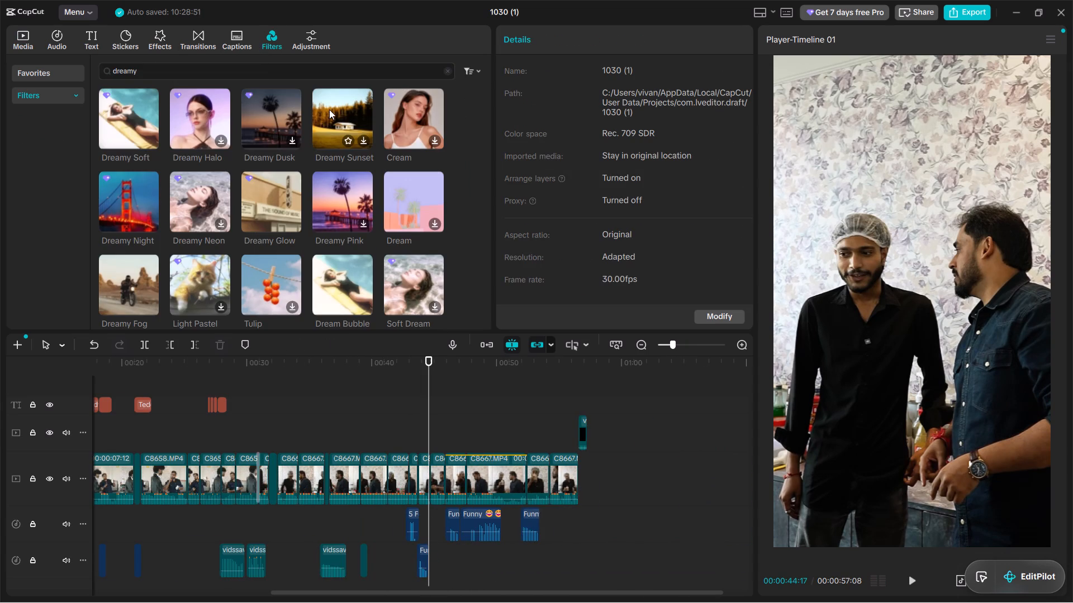
pyautogui.click(329, 109)
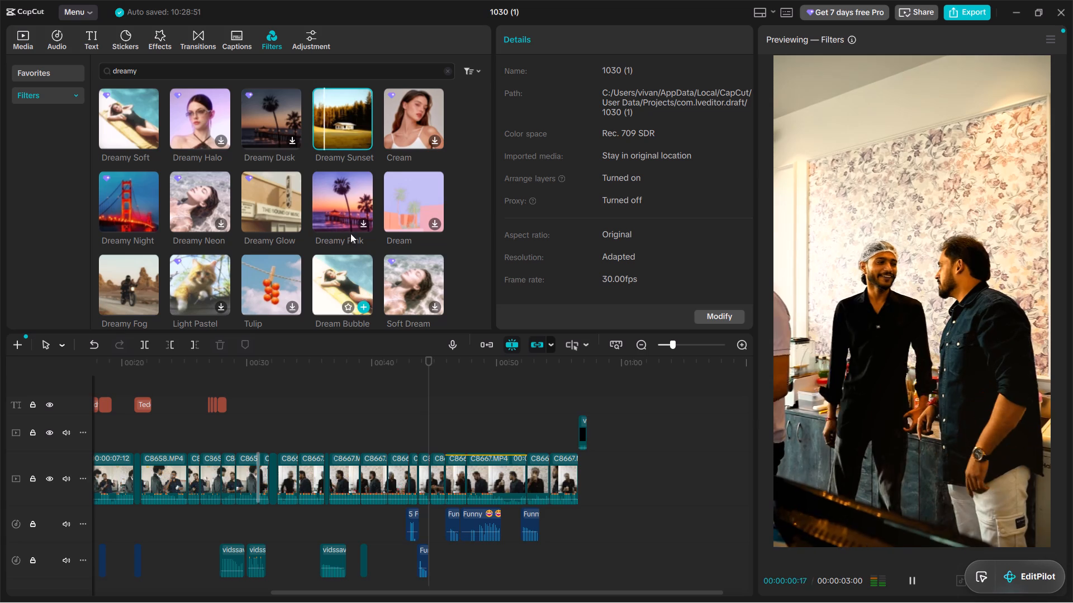
pyautogui.scroll(8, 317, 212)
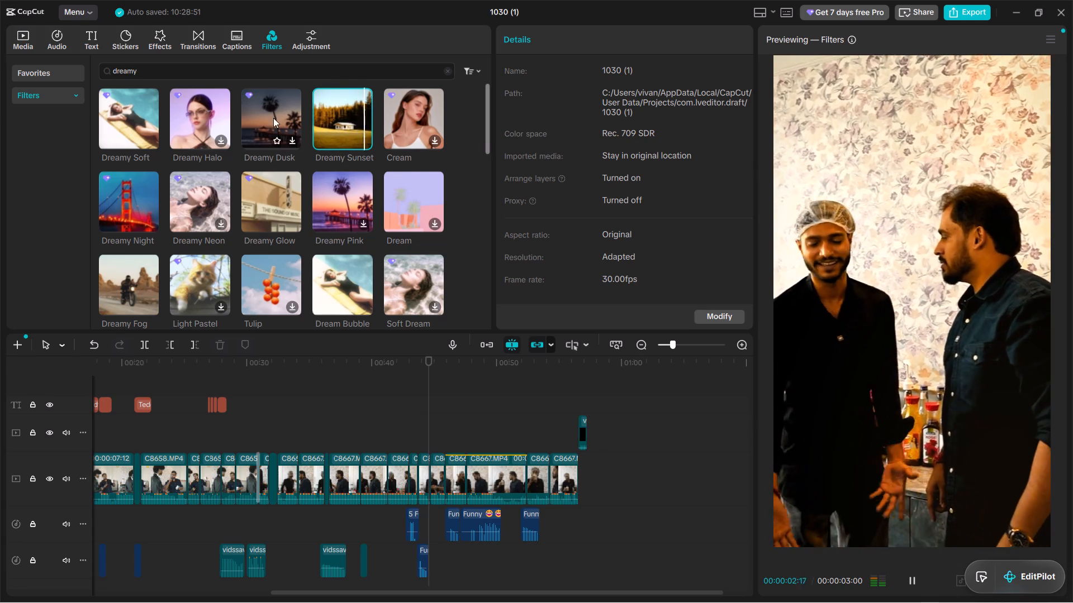
pyautogui.click(128, 106)
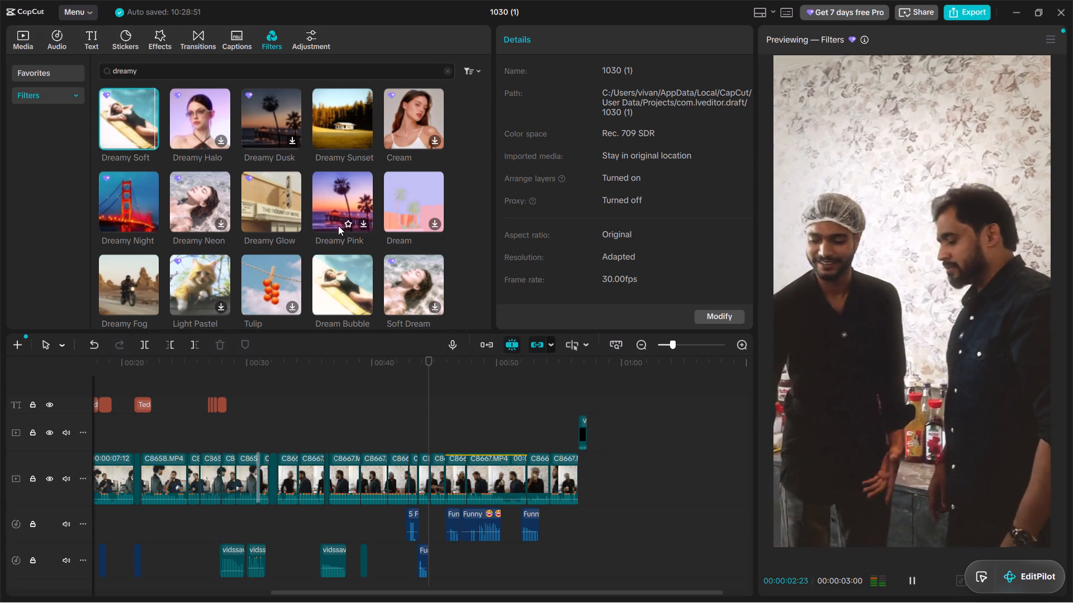
pyautogui.click(279, 201)
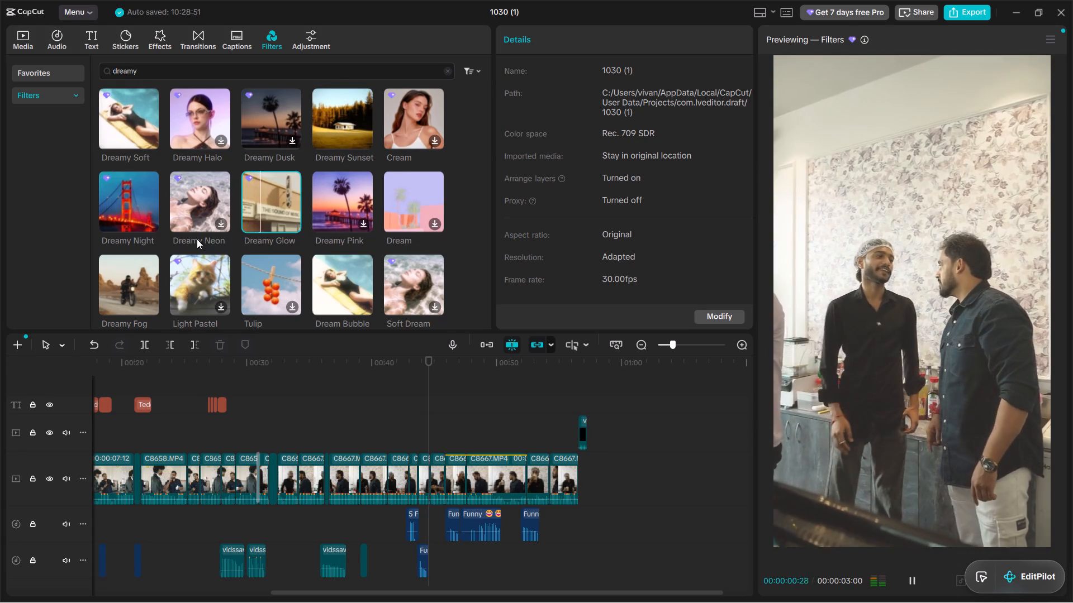
pyautogui.click(116, 191)
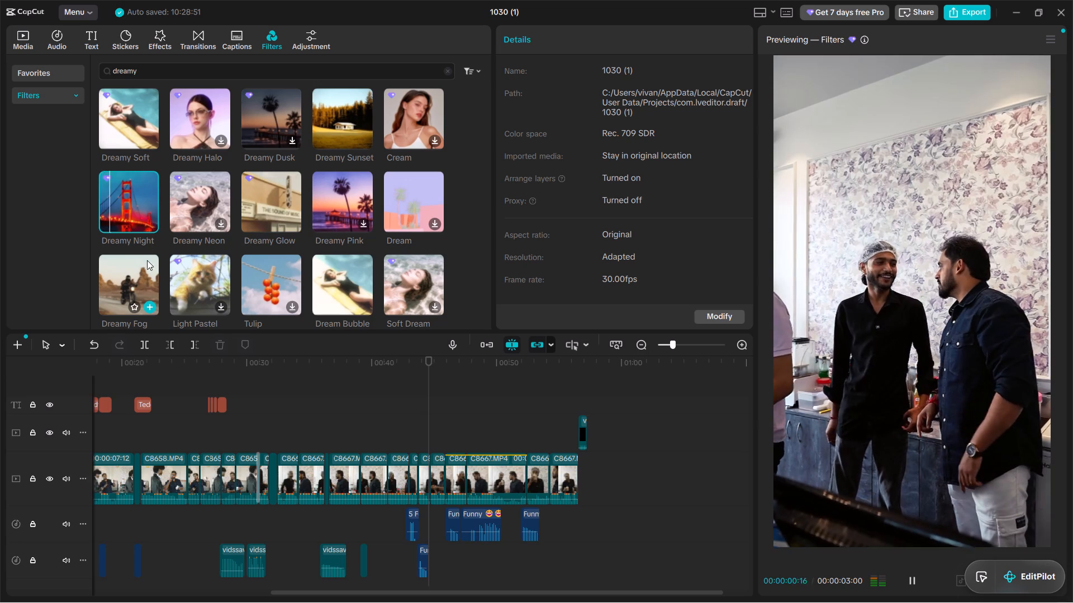
pyautogui.scroll(-2, 140, 269)
pyautogui.click(126, 154)
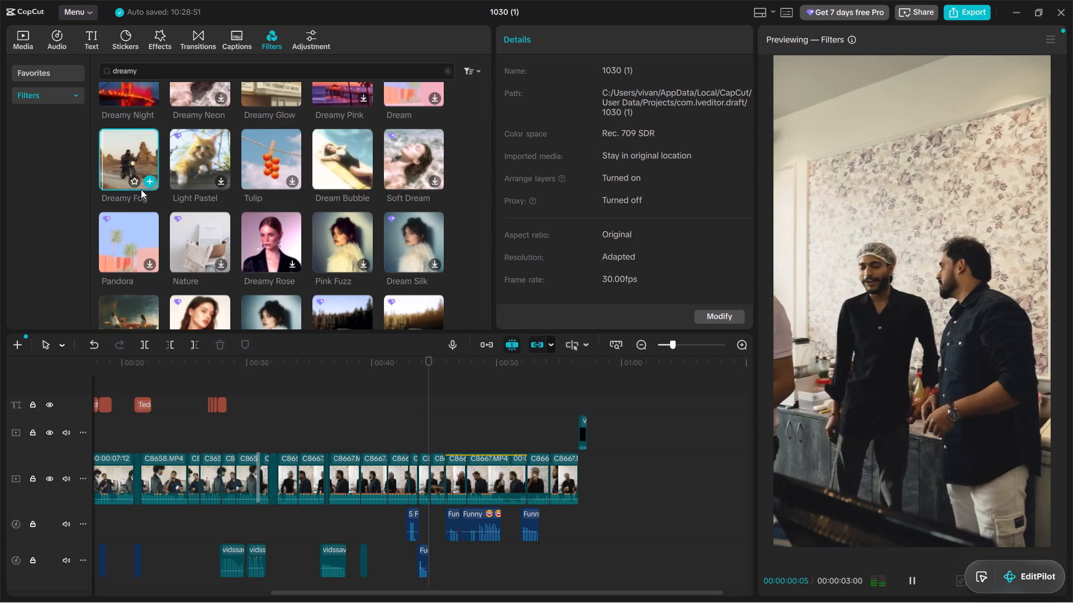
pyautogui.scroll(-1, 146, 211)
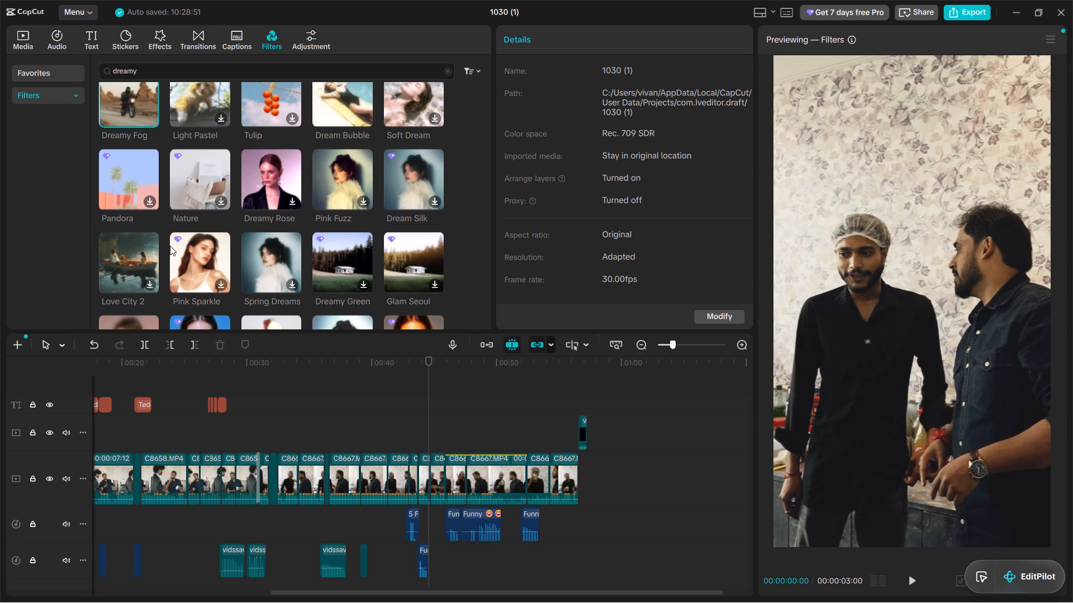
pyautogui.click(270, 260)
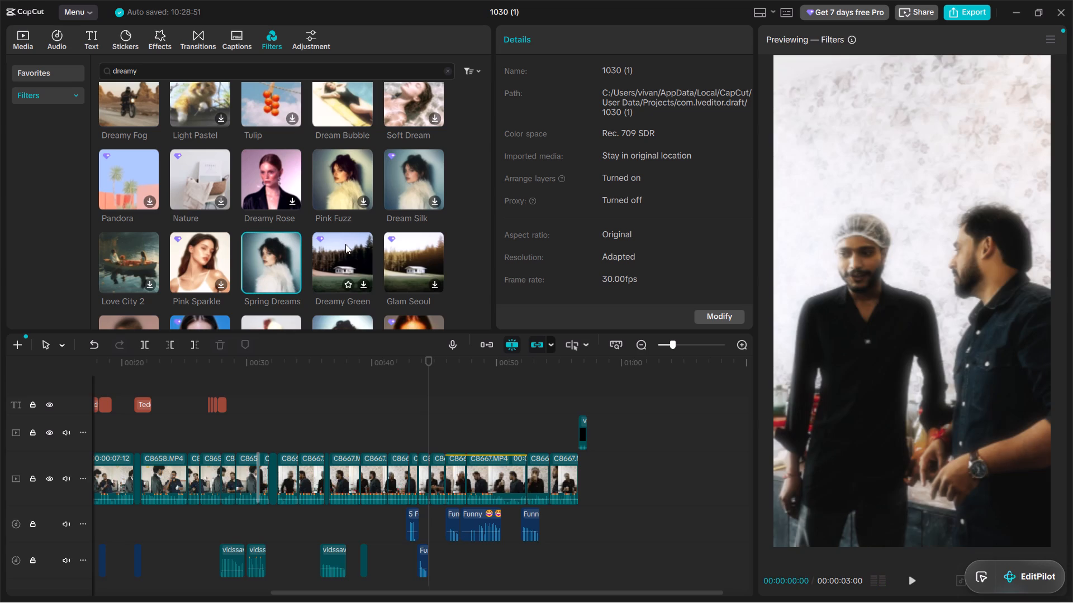
pyautogui.scroll(-2, 345, 247)
pyautogui.click(393, 214)
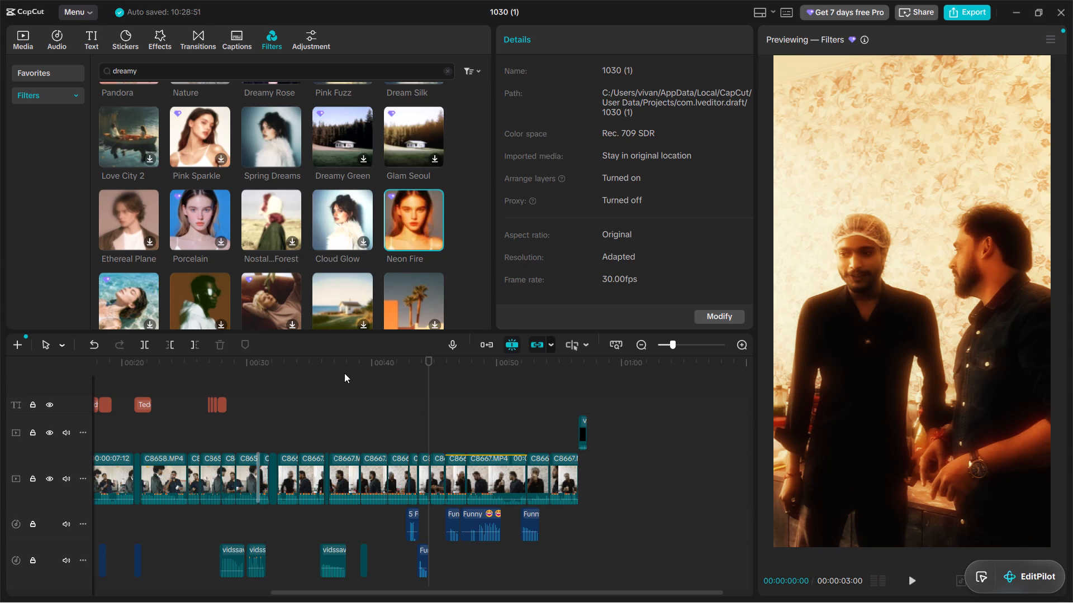
# Combine all titles, video clips, and sounds on the timeline into one compound clip.
pyautogui.press('space')
pyautogui.click(329, 451)
pyautogui.moveTo(330, 435); pyautogui.dragTo(320, 430)
pyautogui.moveTo(320, 430); pyautogui.dragTo(0, 360)
pyautogui.hotkey('ctrl', 'a')
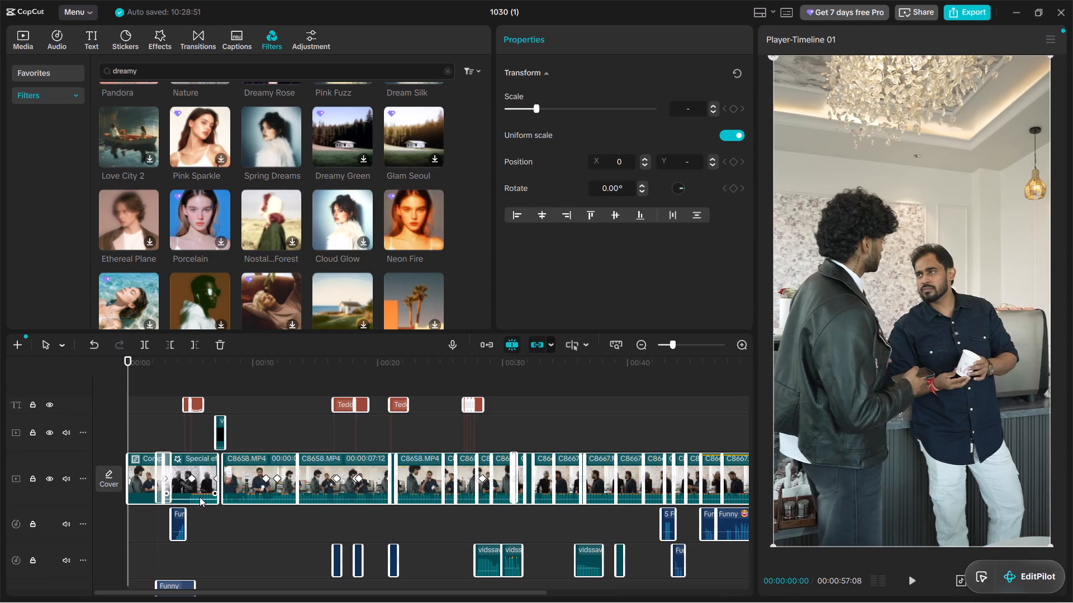
pyautogui.moveTo(198, 476); pyautogui.dragTo(202, 485, button='right')
pyautogui.press('space')
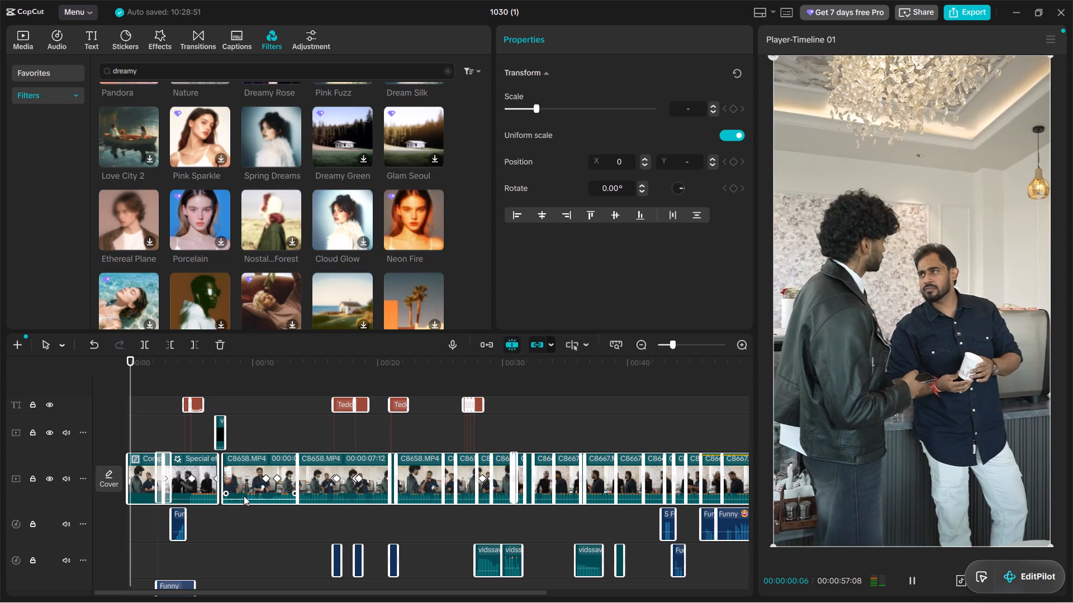
pyautogui.press('space')
pyautogui.rightClick(240, 484)
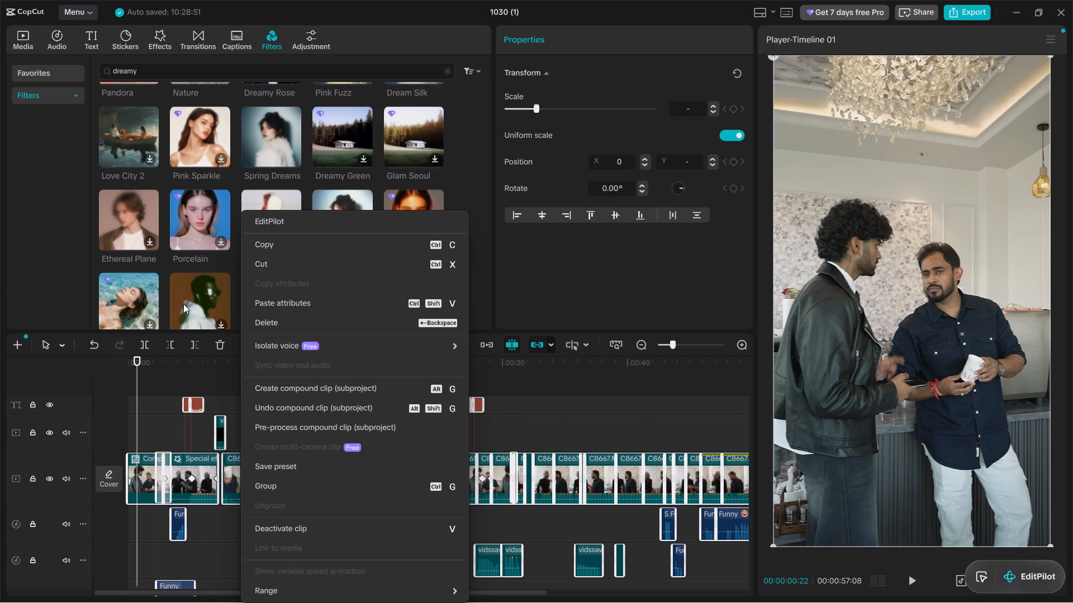
pyautogui.click(348, 389)
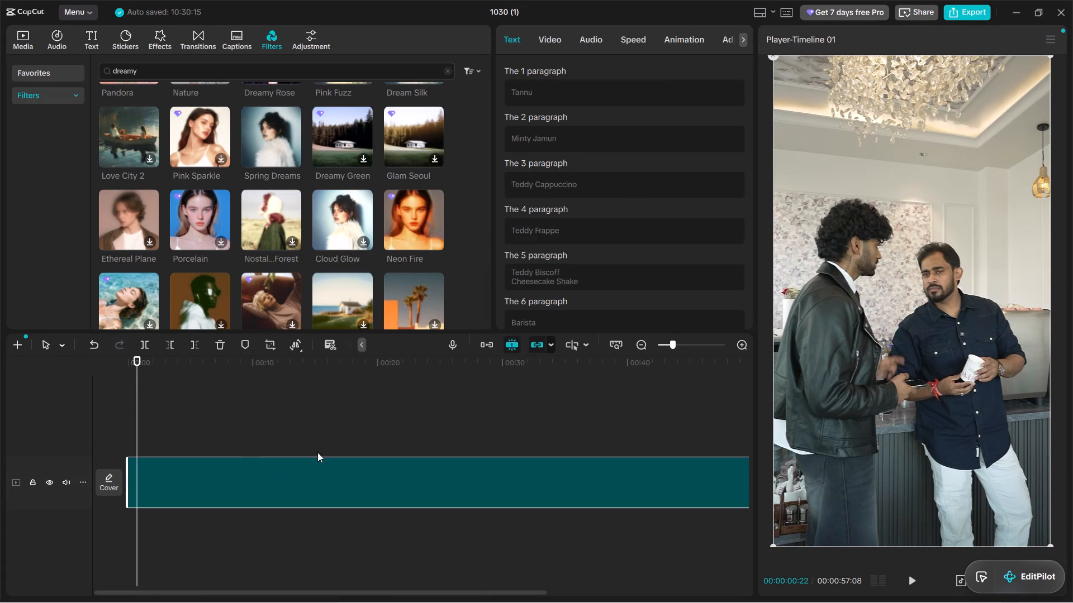
# Enable Motion blur on the compound clip, set its Blur to 0, and check the processing progress.
pyautogui.click(552, 26)
pyautogui.scroll(-12, 543, 251)
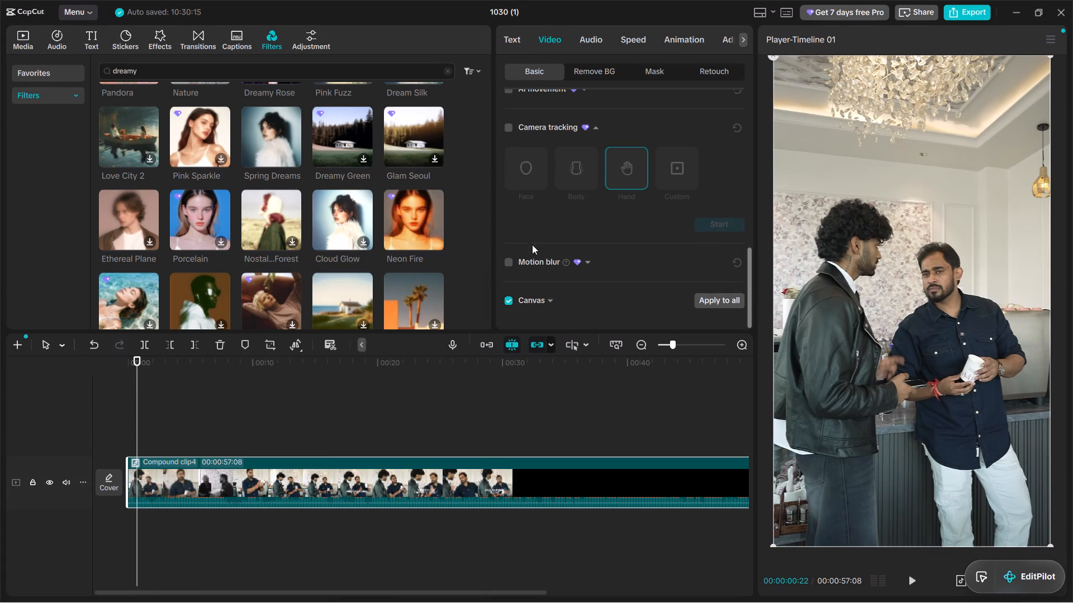
pyautogui.click(507, 260)
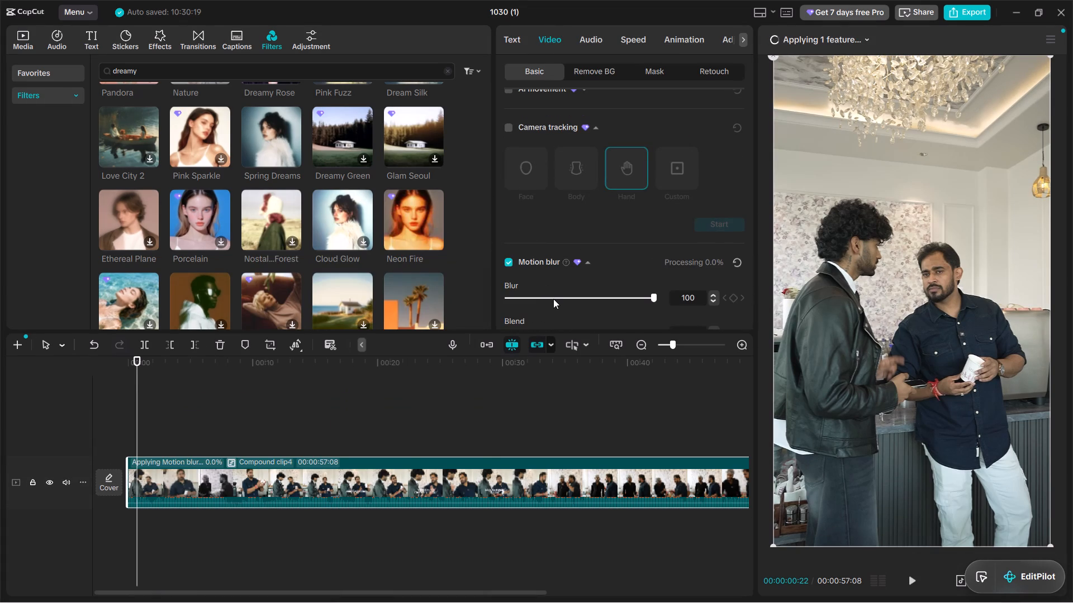
pyautogui.moveTo(553, 299); pyautogui.dragTo(413, 324)
pyautogui.scroll(-3, 573, 262)
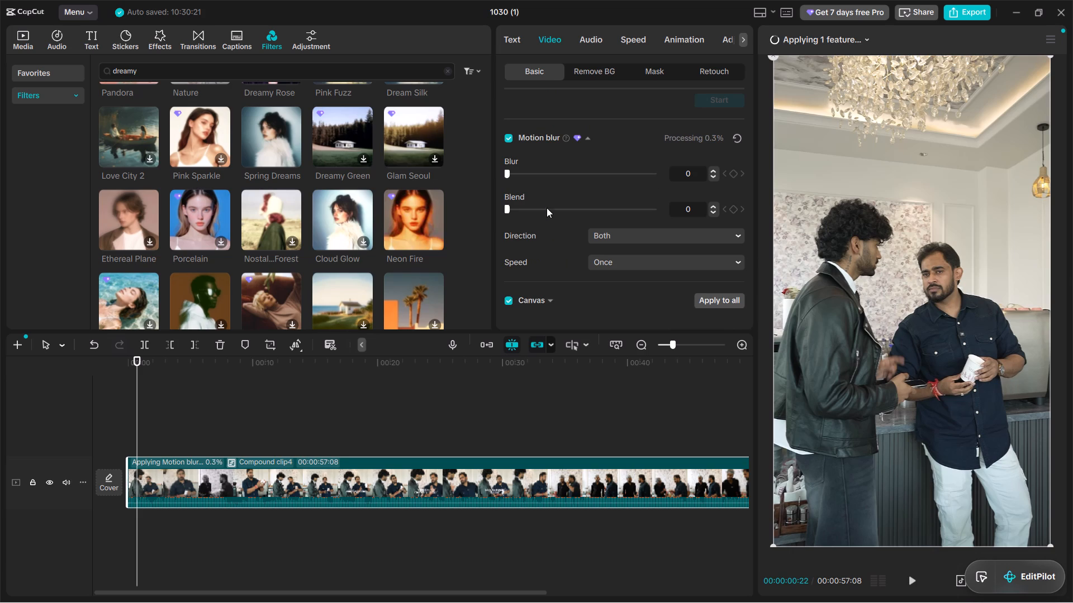
pyautogui.click(816, 45)
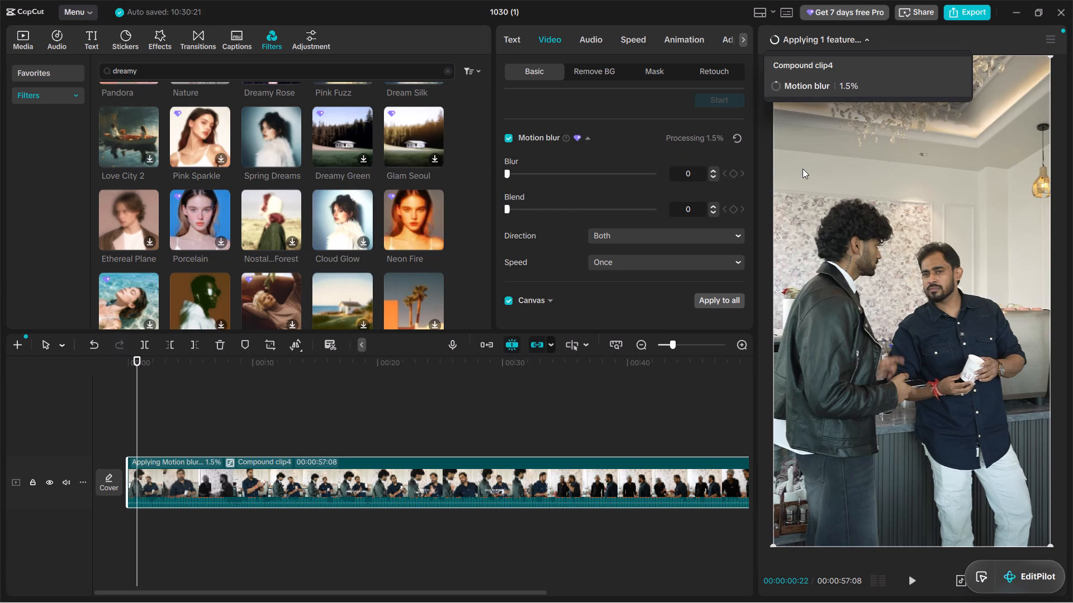
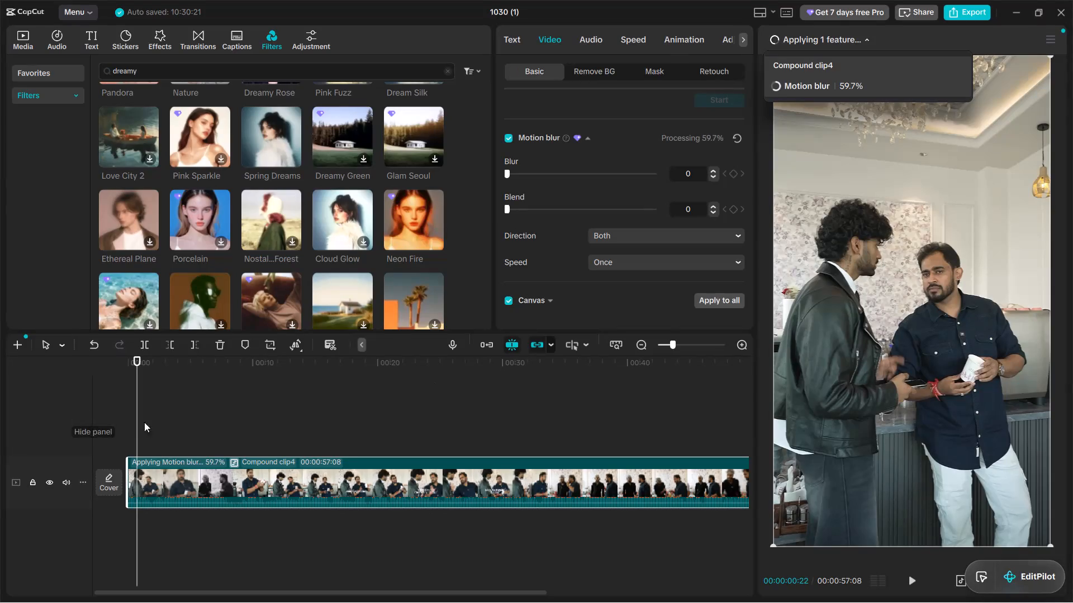
# Play a short stretch of the compound clip from 00:00:05:10, around the Minty Jamun title, while motion blur processes.
pyautogui.click(194, 419)
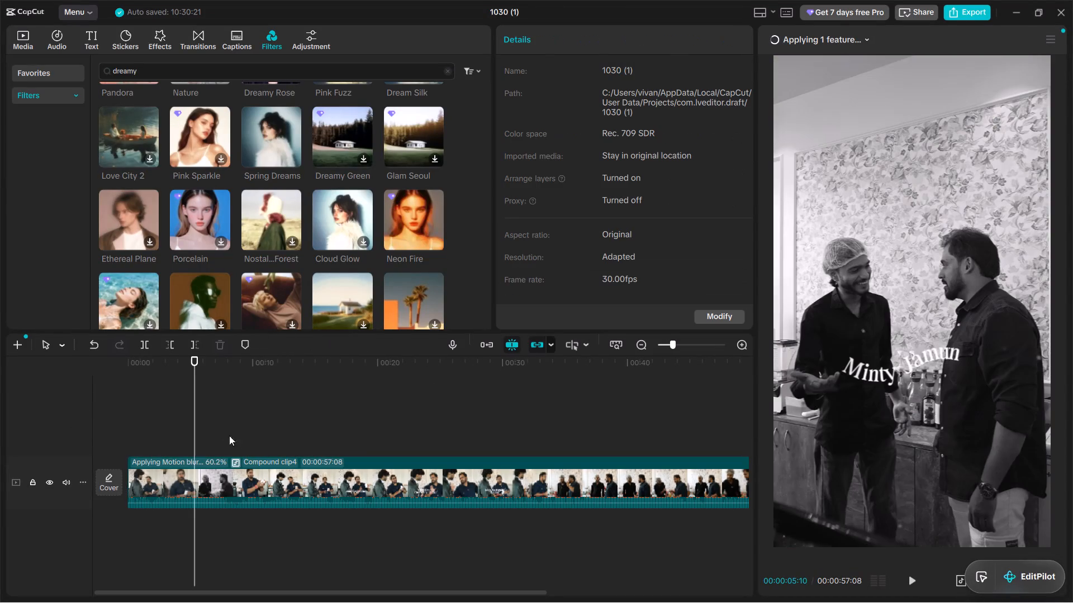
pyautogui.press('space')
pyautogui.keyDown('alt'); pyautogui.scroll(3, 257, 437); pyautogui.keyUp('alt')
pyautogui.keyDown('alt'); pyautogui.scroll(-2, 259, 437); pyautogui.keyUp('alt')
pyautogui.press('space')
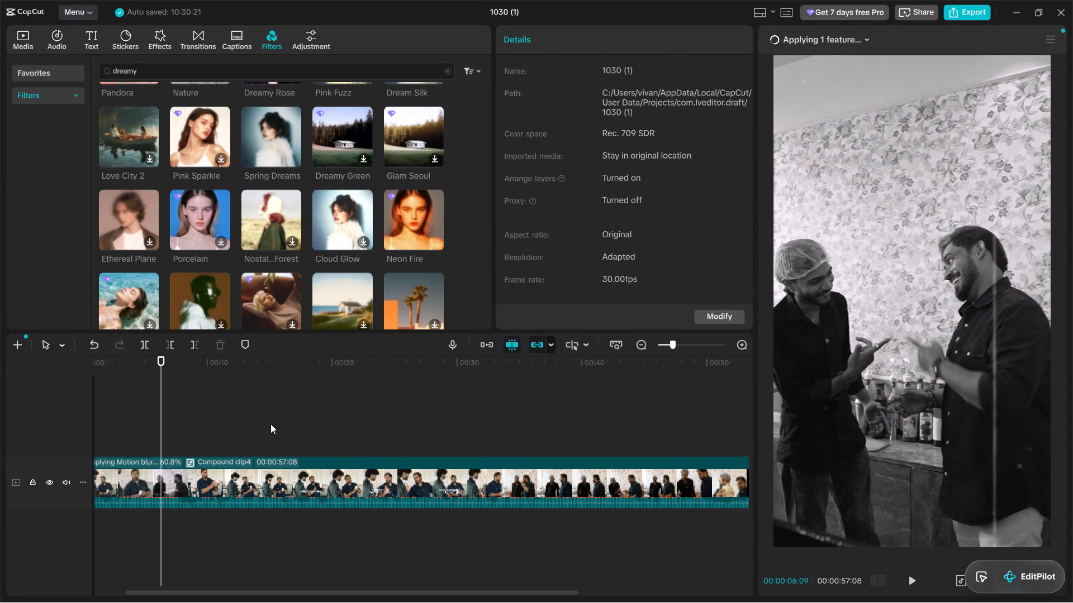
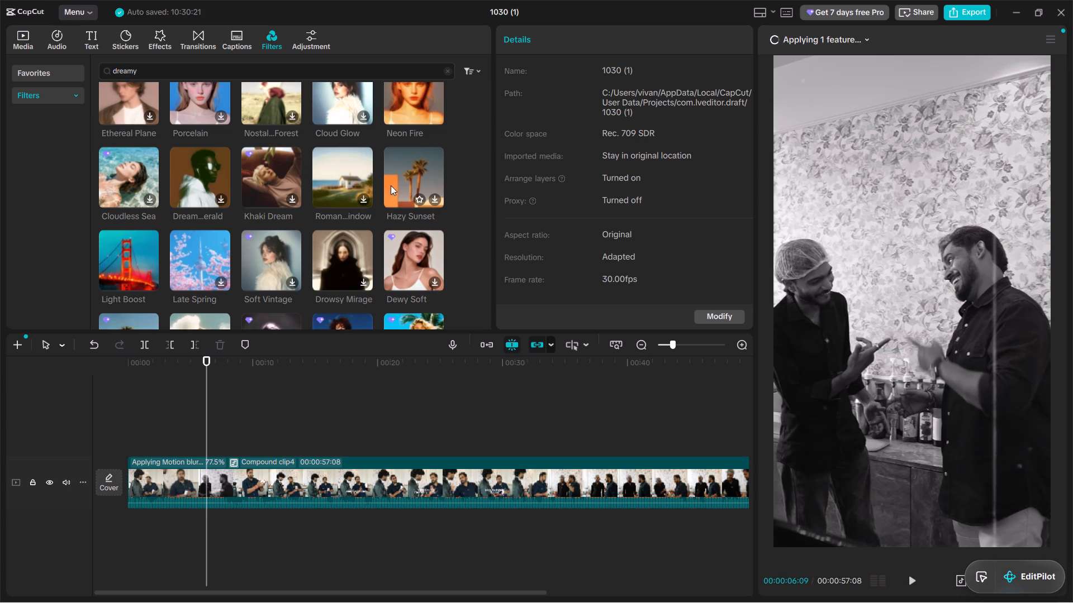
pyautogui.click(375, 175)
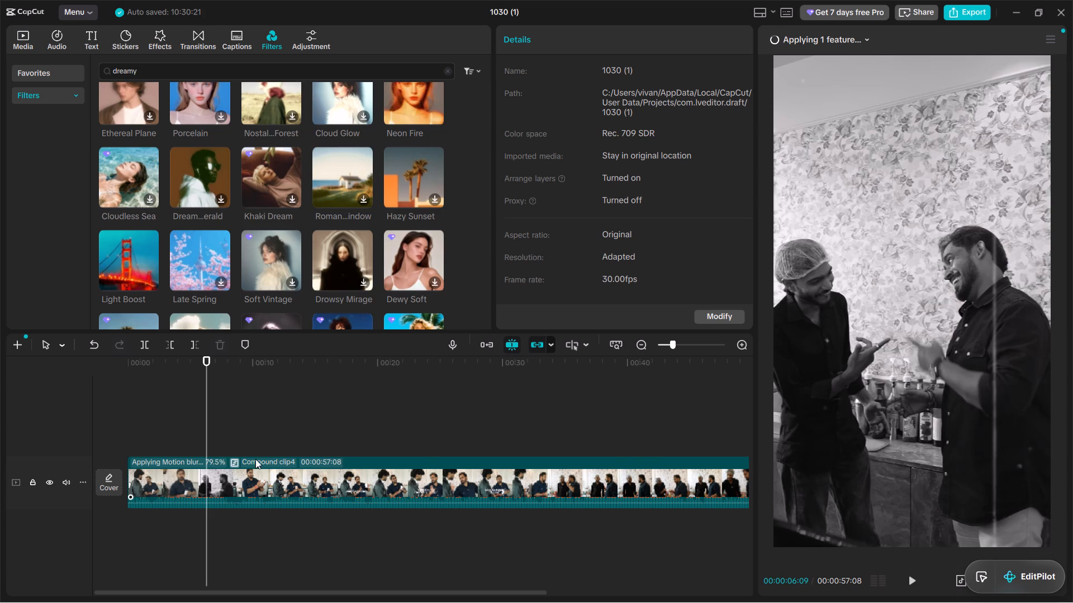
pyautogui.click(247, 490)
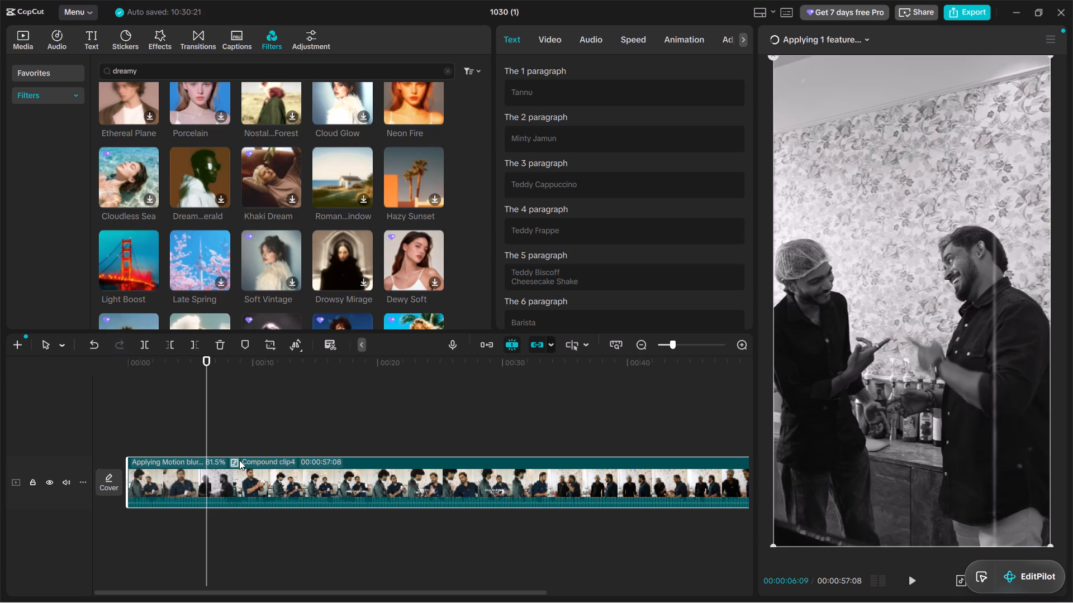
# In File Explorer, open AppData\Local\CapCut\User Data\Projects\com.lveditor.draft\1030 (1)\Resources\videoAlg and move the window aside to uncover the timeline.
pyautogui.press('super+r')
pyautogui.press('Return')
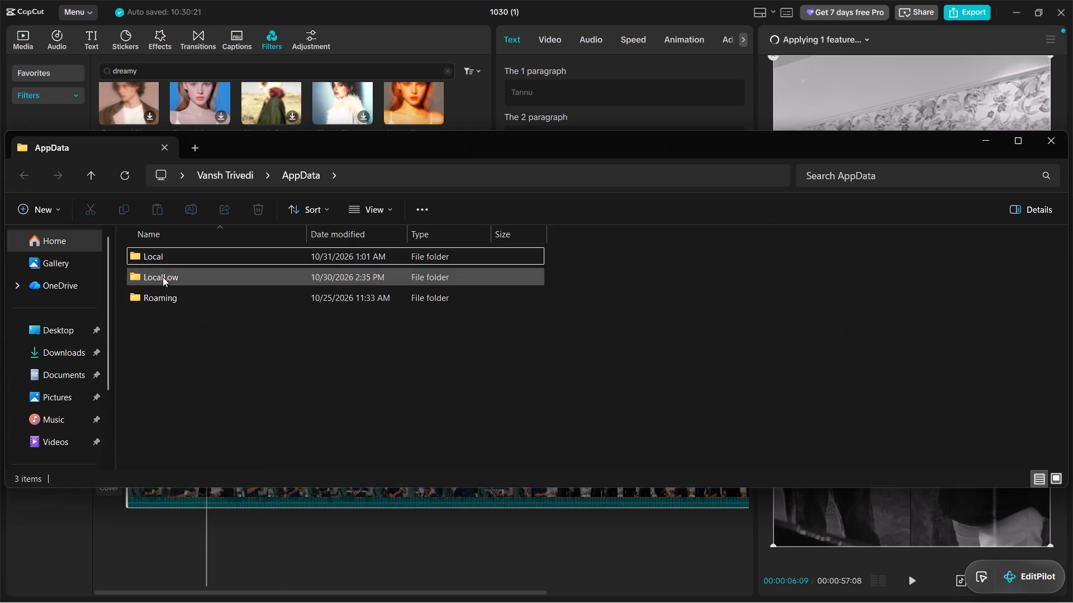
pyautogui.doubleClick(163, 263)
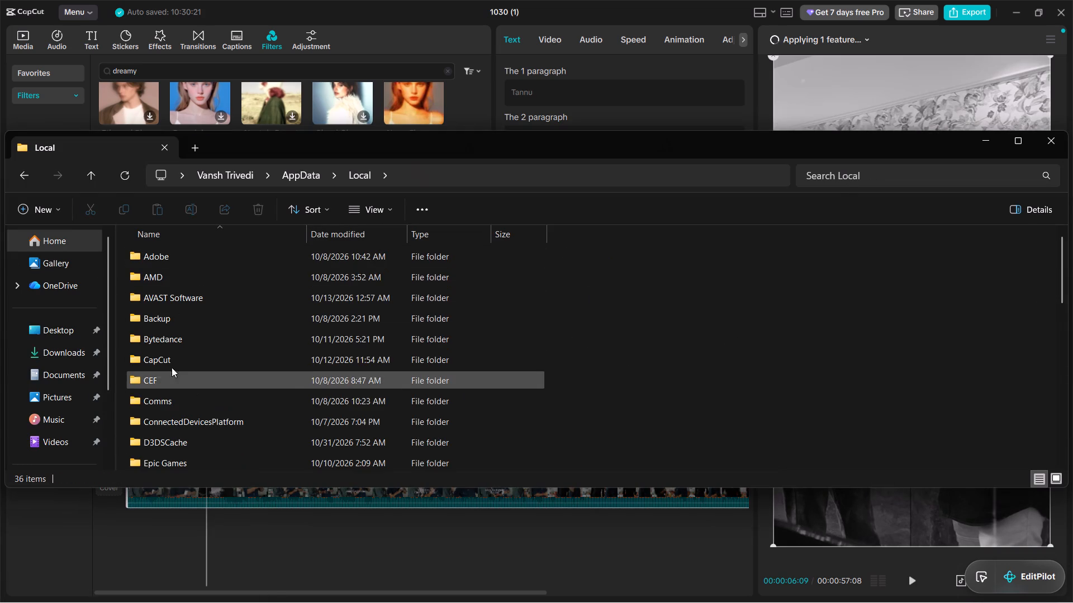
pyautogui.doubleClick(172, 361)
pyautogui.doubleClick(169, 280)
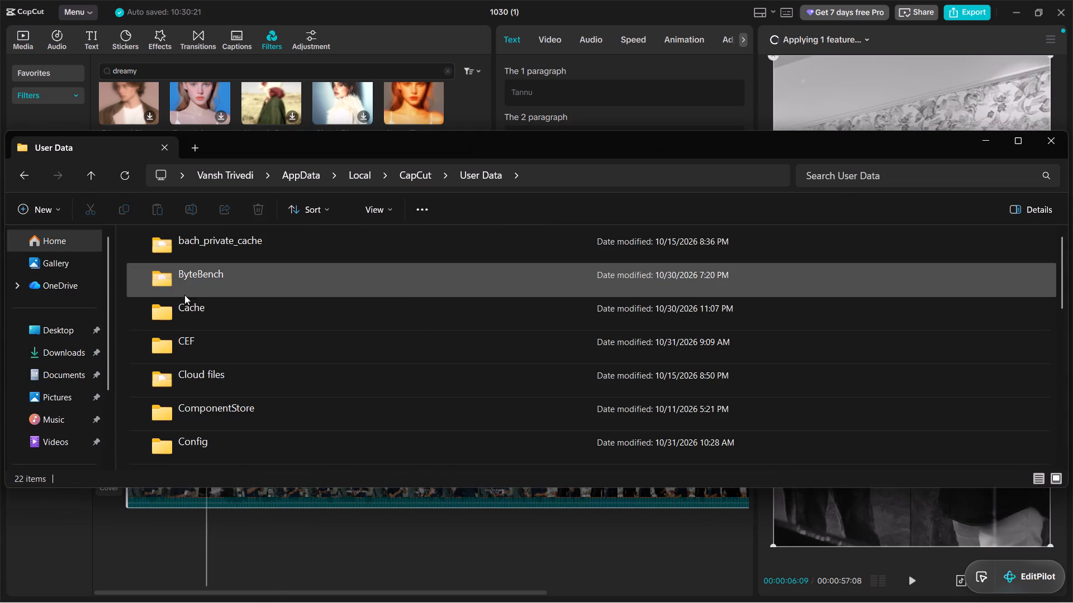
pyautogui.scroll(-4, 221, 382)
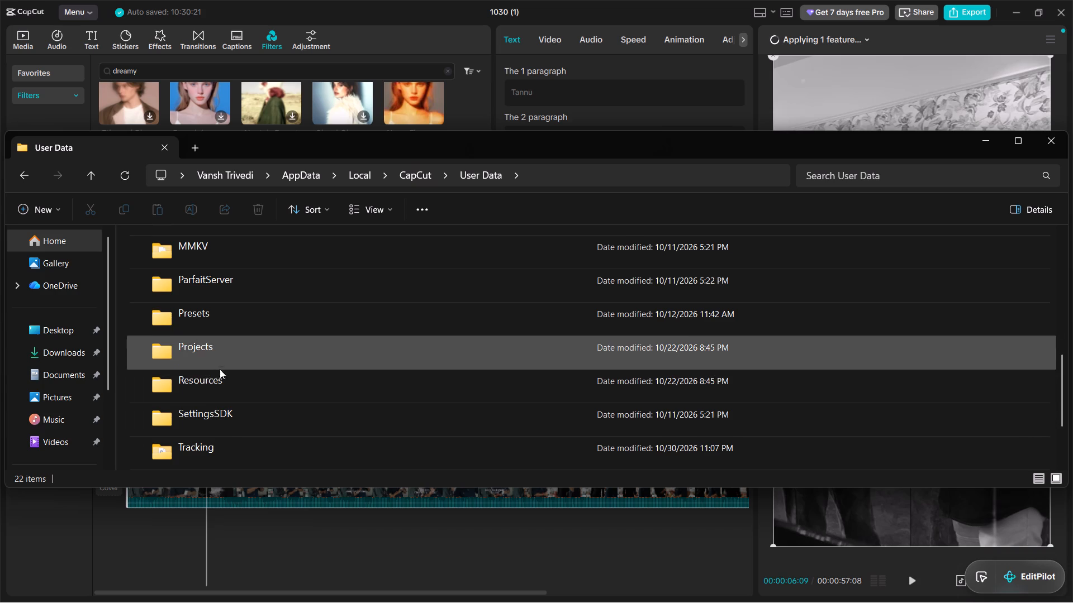
pyautogui.doubleClick(223, 354)
pyautogui.doubleClick(231, 276)
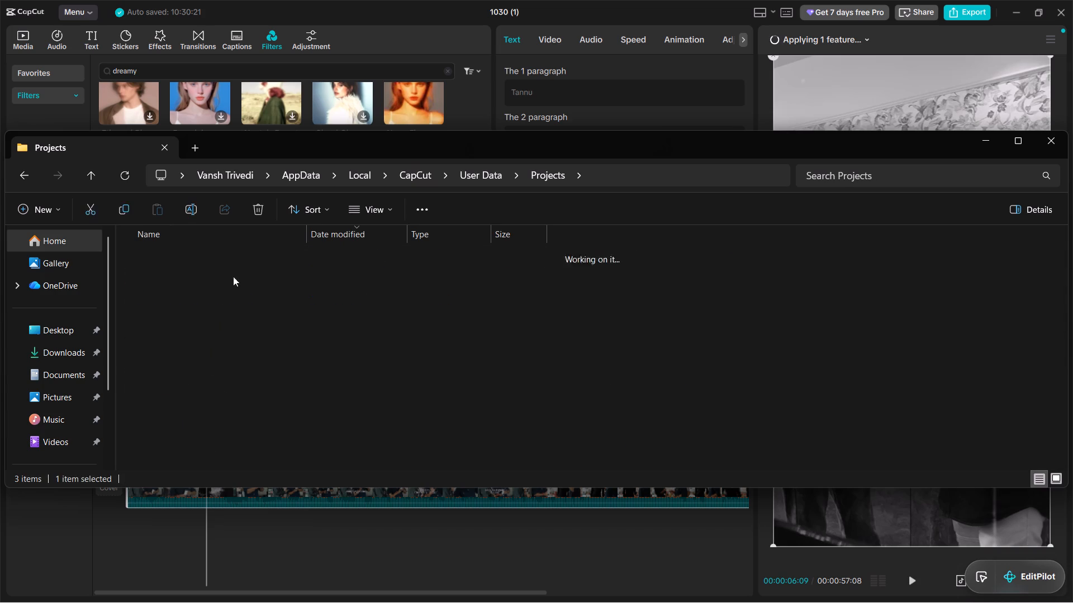
pyautogui.doubleClick(200, 276)
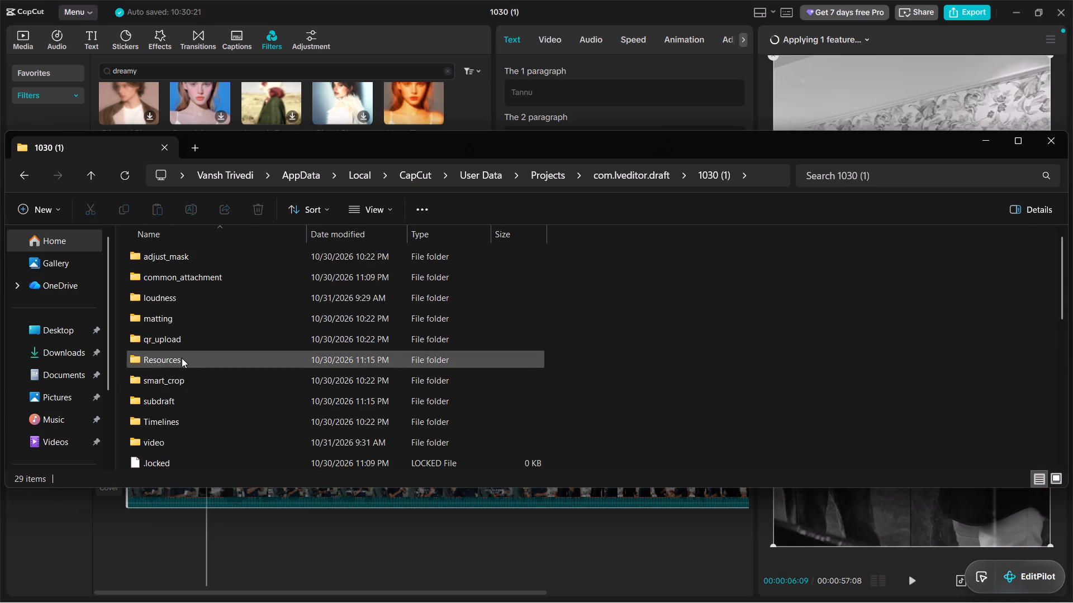
pyautogui.doubleClick(182, 357)
pyautogui.doubleClick(191, 343)
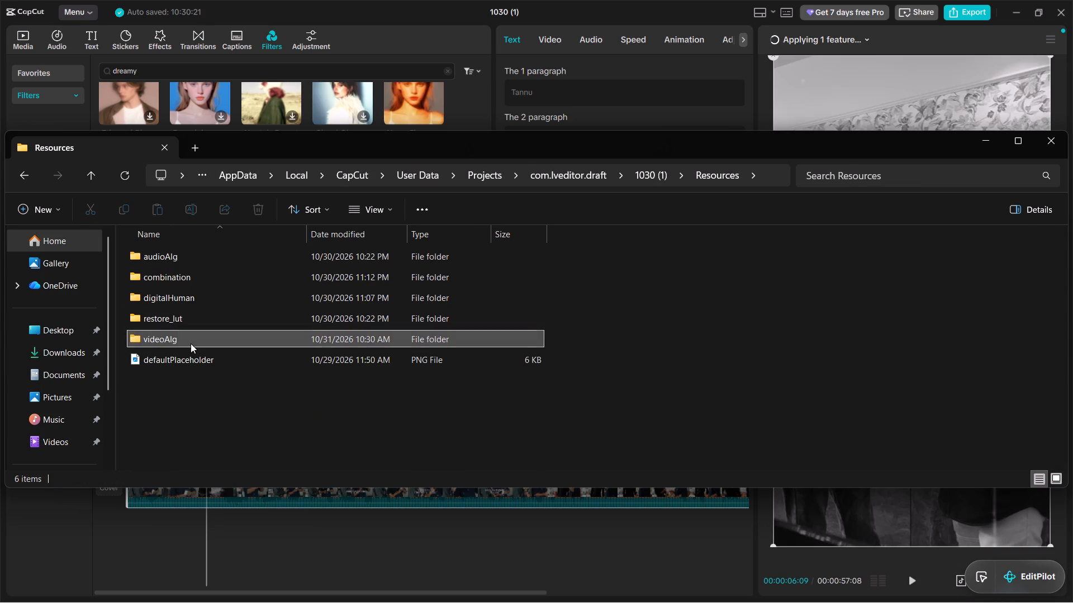
pyautogui.moveTo(319, 143); pyautogui.dragTo(804, 131)
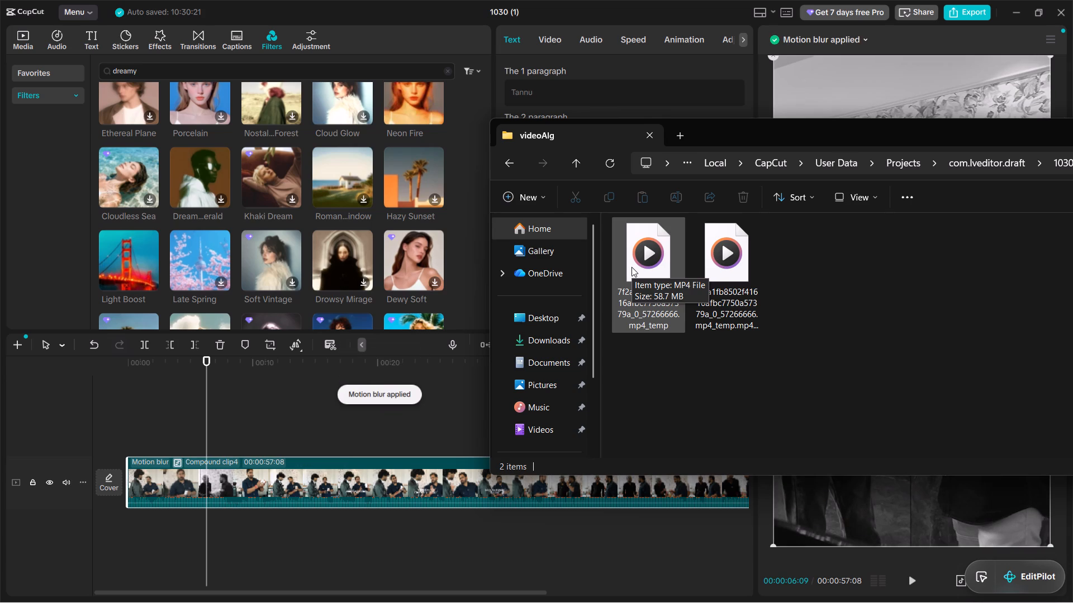
# Add the processed MP4 ending in 57266666.mp4_temp from videoAlg to CapCut's timeline, placing it on the main track after Compound clip4 at about 00:01:22:17.
pyautogui.moveTo(641, 265); pyautogui.dragTo(311, 408)
pyautogui.keyDown('ctrl'); pyautogui.scroll(-12, 358, 415); pyautogui.keyUp('ctrl')
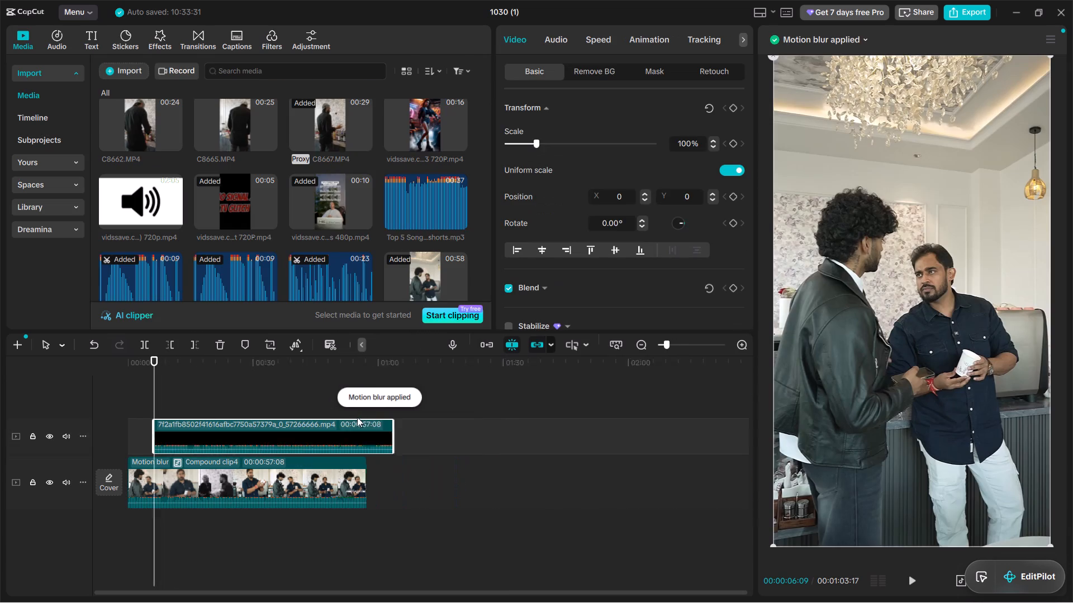
pyautogui.keyDown('ctrl'); pyautogui.scroll(-2, 357, 417); pyautogui.keyUp('ctrl')
pyautogui.moveTo(216, 431); pyautogui.dragTo(462, 467)
# Play the newly added MP4 from its start at 00:01:22:17 to review the motion-blurred footage.
pyautogui.click(393, 435)
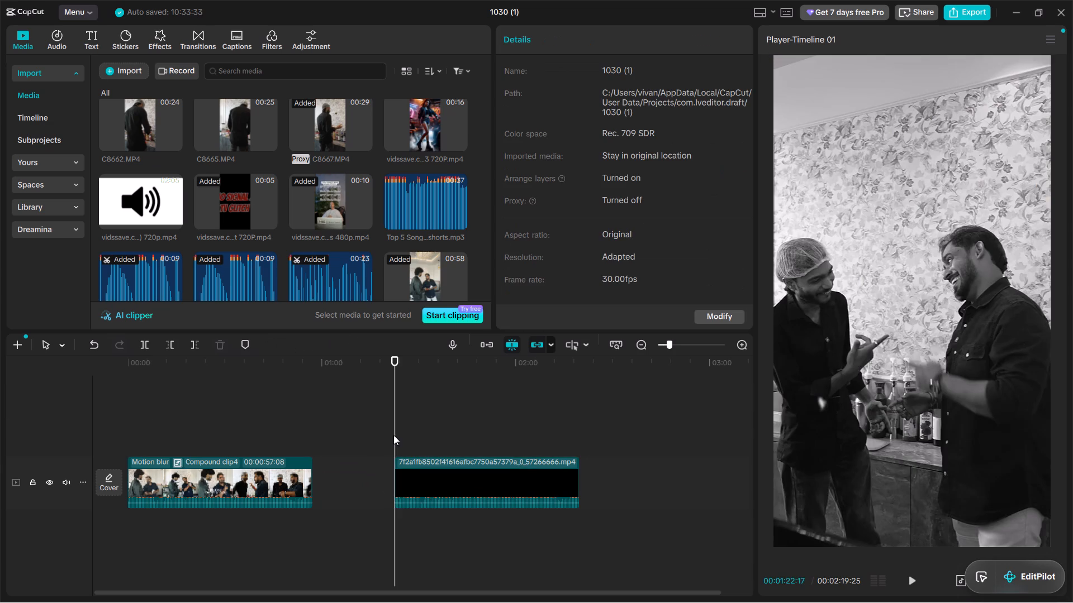
pyautogui.press('space')
pyautogui.click(397, 435)
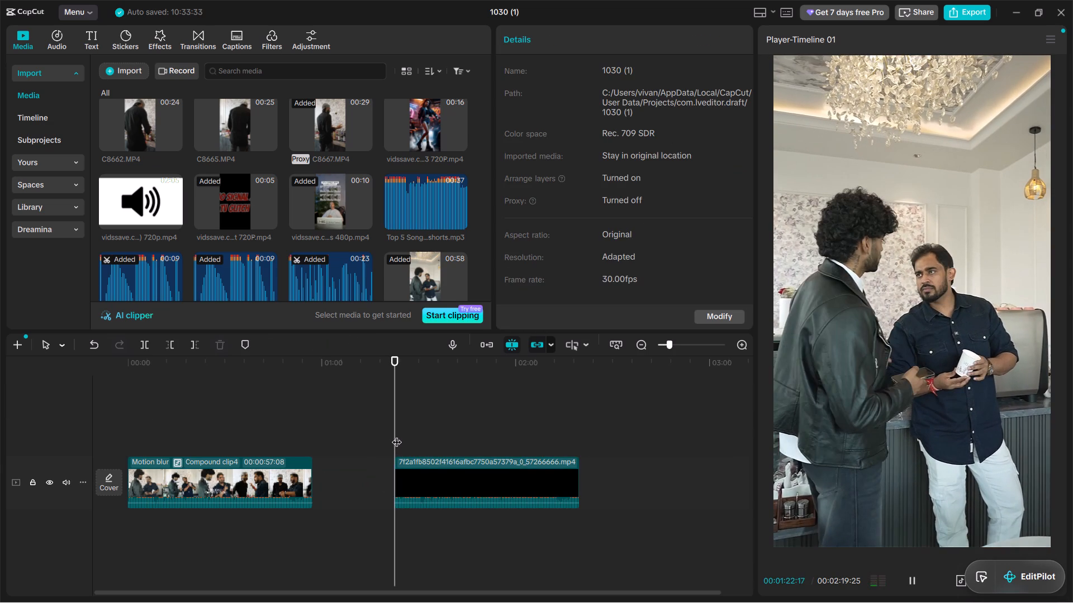
pyautogui.press('space')
pyautogui.keyDown('ctrl'); pyautogui.scroll(9, 397, 436); pyautogui.keyUp('ctrl')
pyautogui.keyDown('alt'); pyautogui.scroll(-1, 392, 435); pyautogui.keyUp('alt')
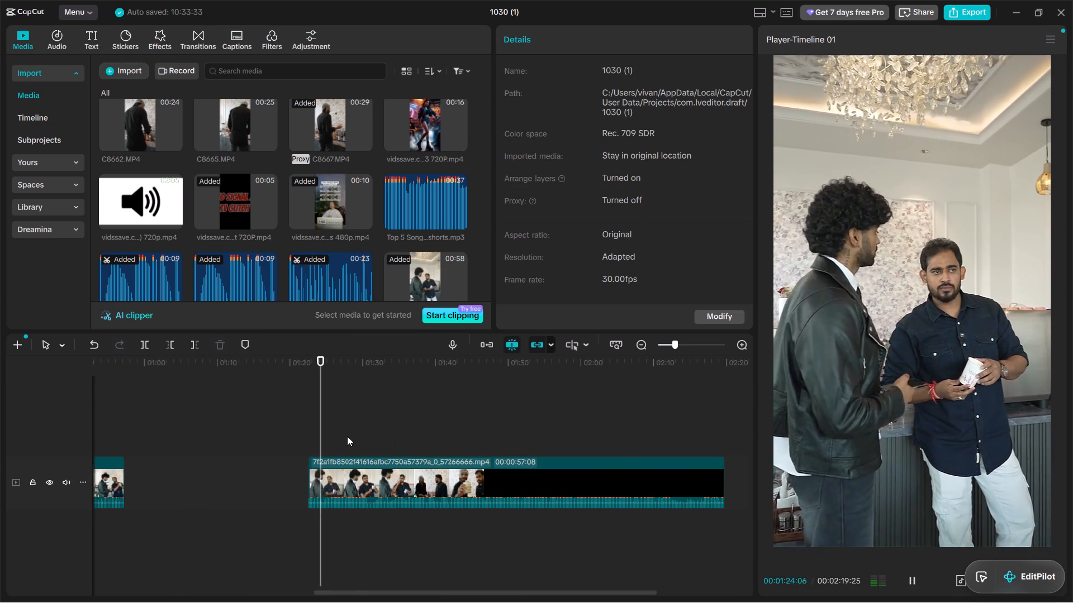
# Set an in point at the start of the newly added MP4, 00:01:22:17, and play the marked range to check it.
pyautogui.keyDown('alt'); pyautogui.scroll(-1, 347, 436); pyautogui.keyUp('alt')
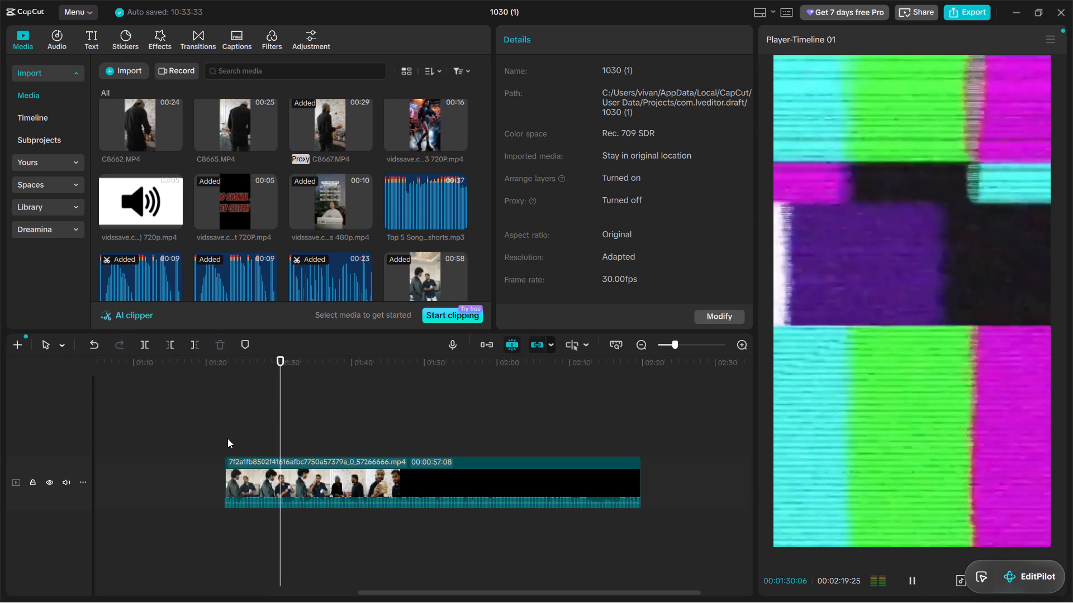
pyautogui.click(227, 438)
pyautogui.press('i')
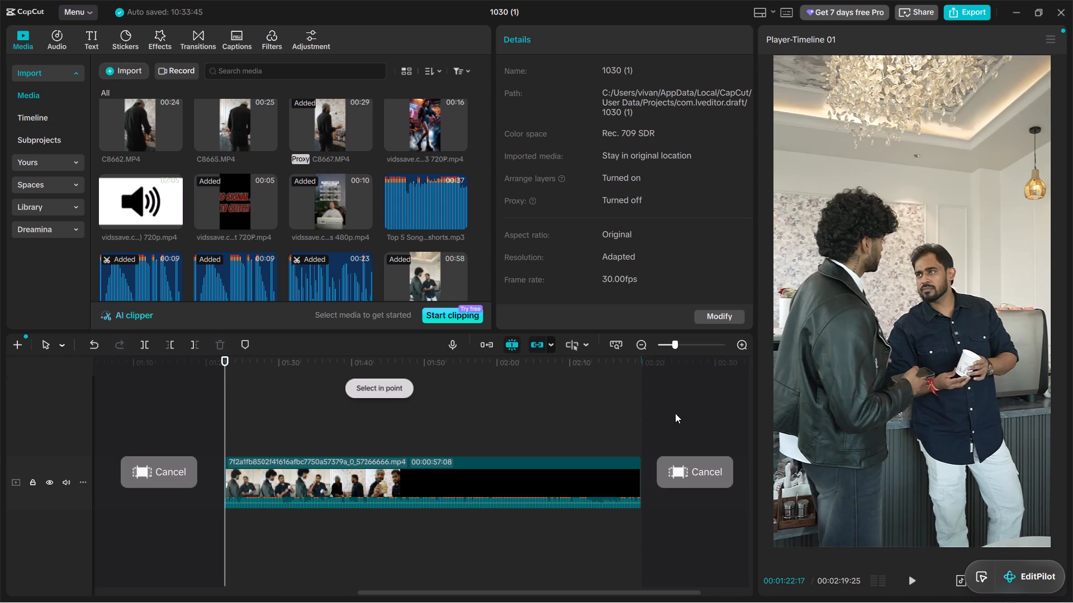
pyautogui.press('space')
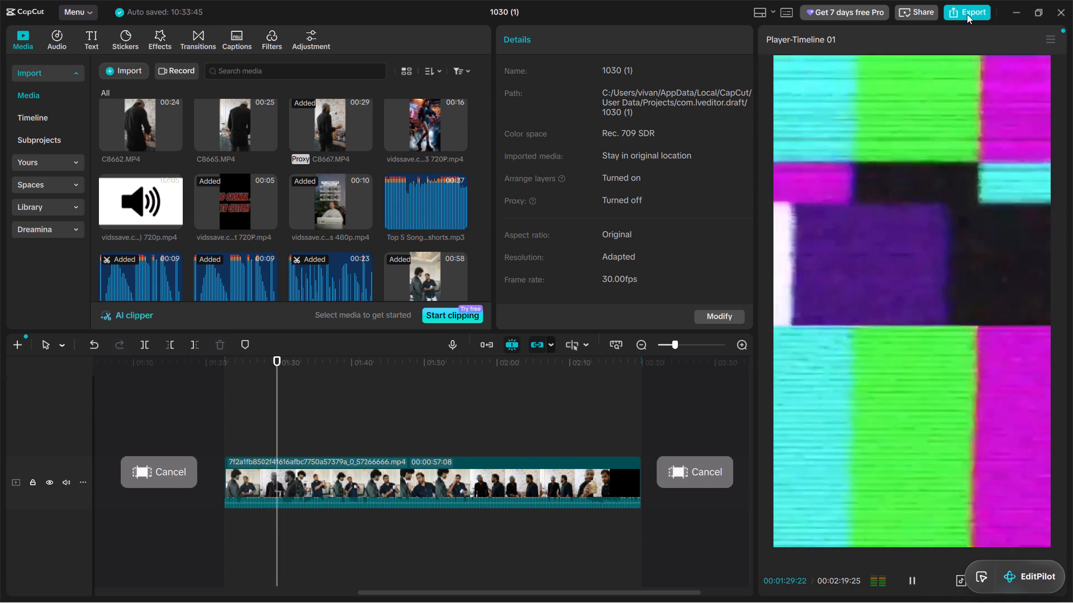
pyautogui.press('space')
# Export the marked range as a video named Velinna, and close the export window.
pyautogui.click(967, 14)
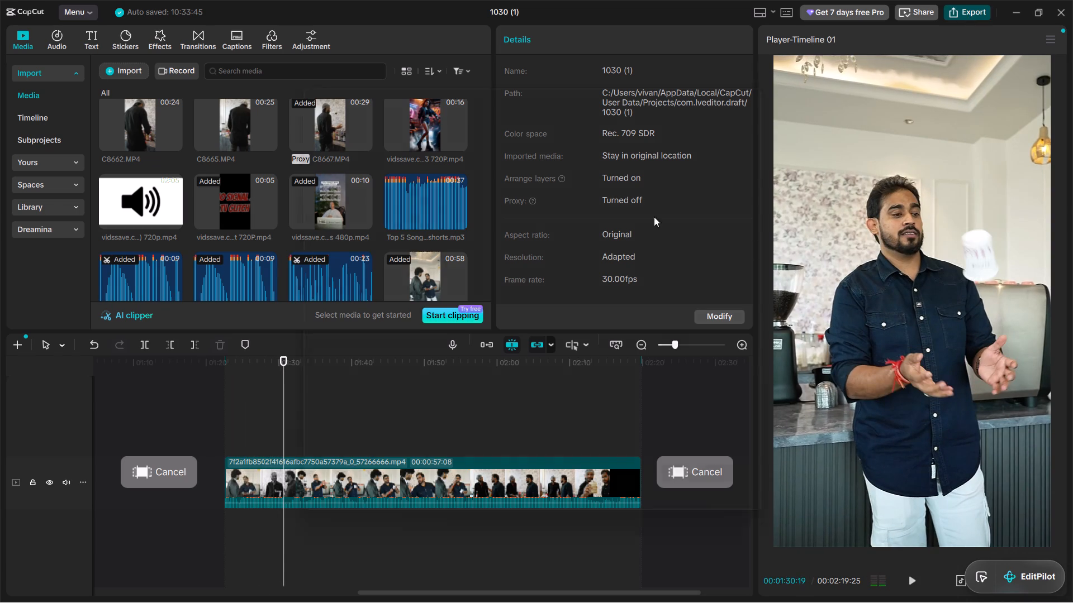
pyautogui.click(669, 137)
pyautogui.hotkey('ctrl', 'a')
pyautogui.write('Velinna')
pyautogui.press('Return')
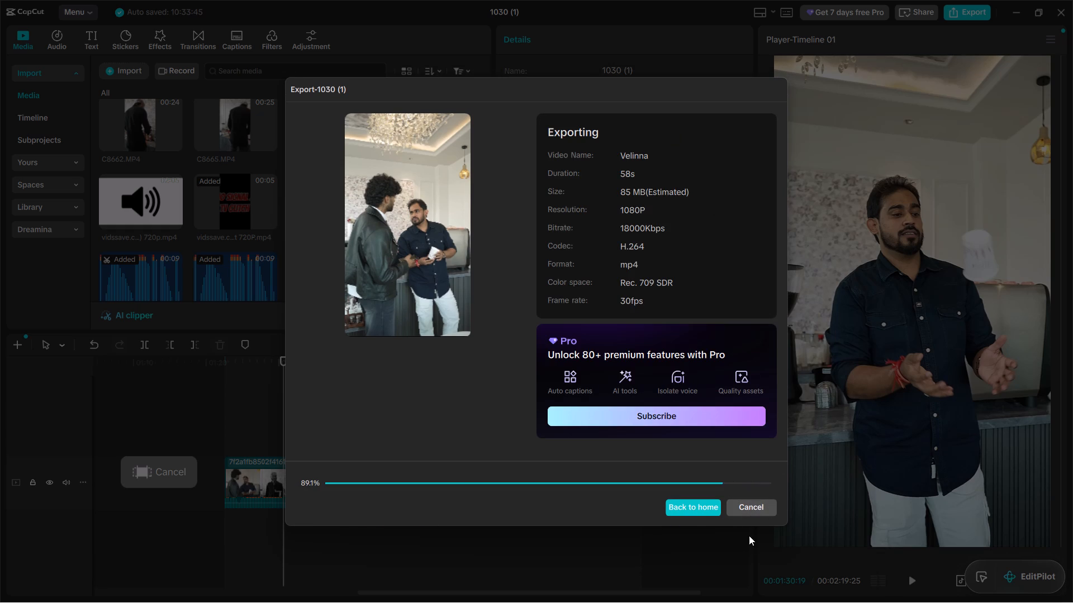
pyautogui.click(757, 505)
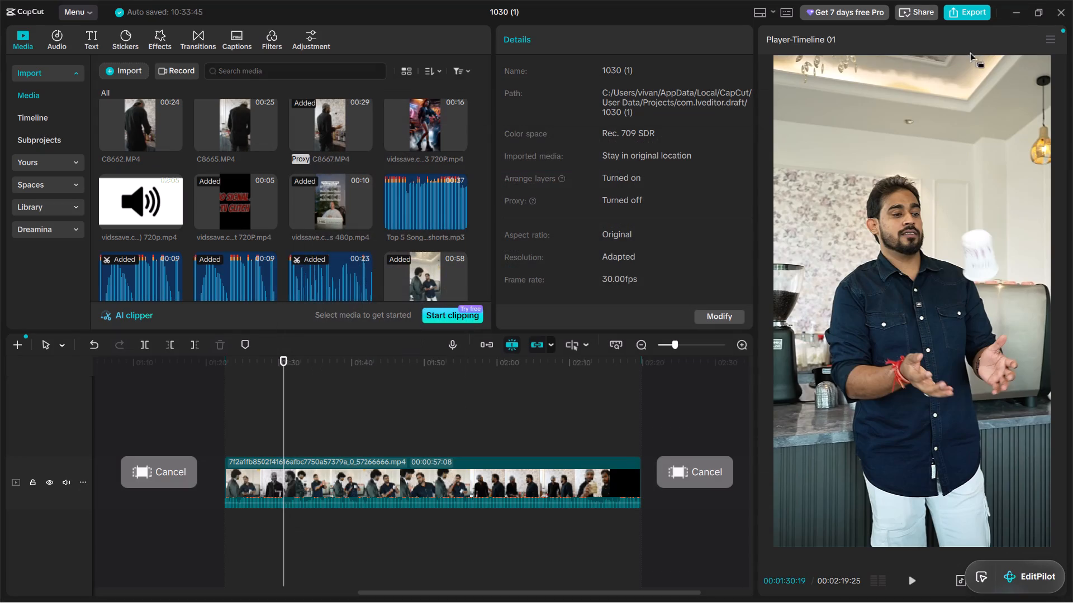
# Minimize CapCut to get back to the desktop.
pyautogui.click(1011, 12)
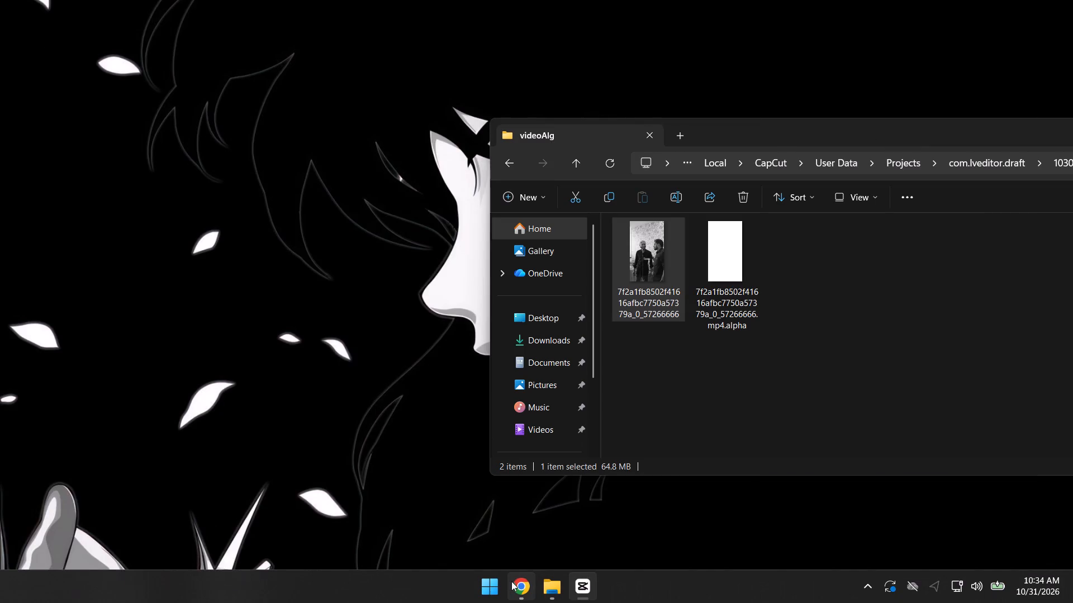